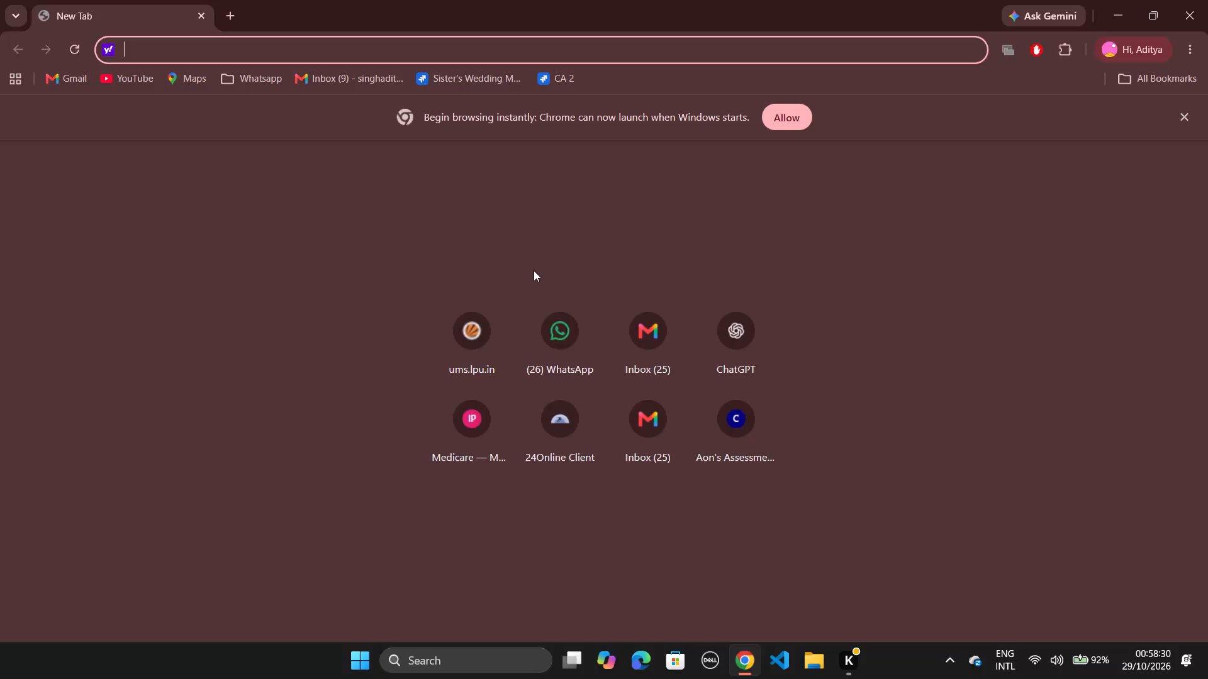
Open the existing Untitled Figma design file from the browser's address suggestions for figma.
click(283, 50)
text(figm)
key(a)
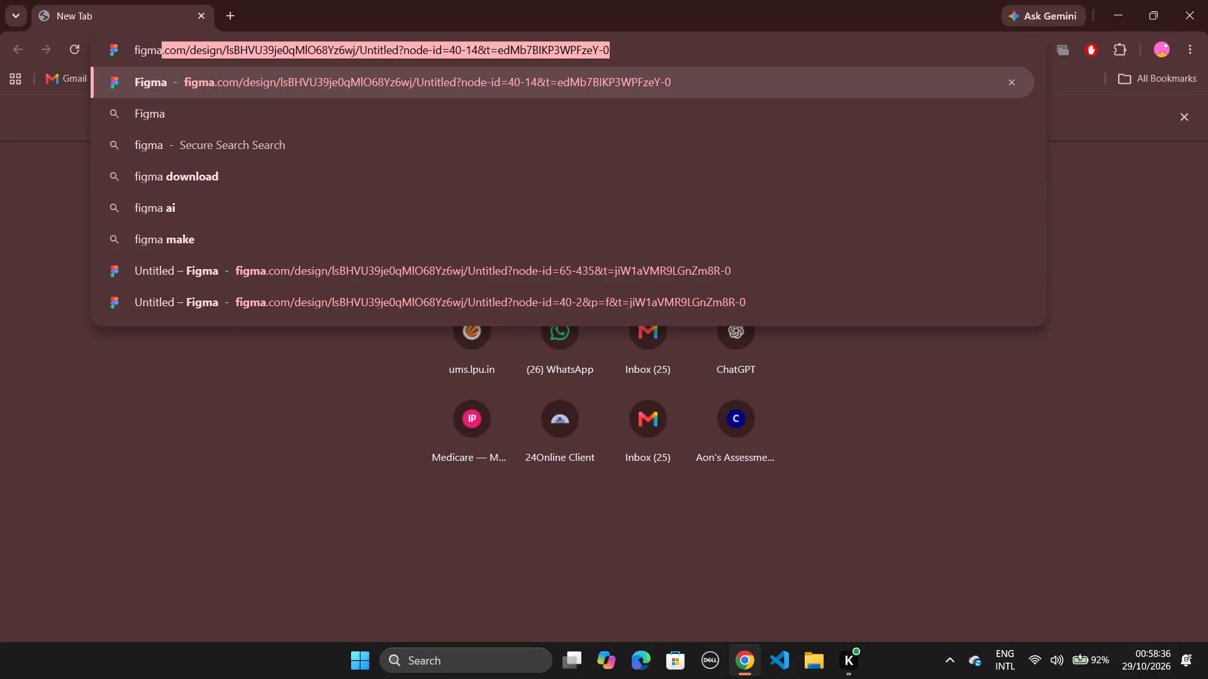
key(Return)
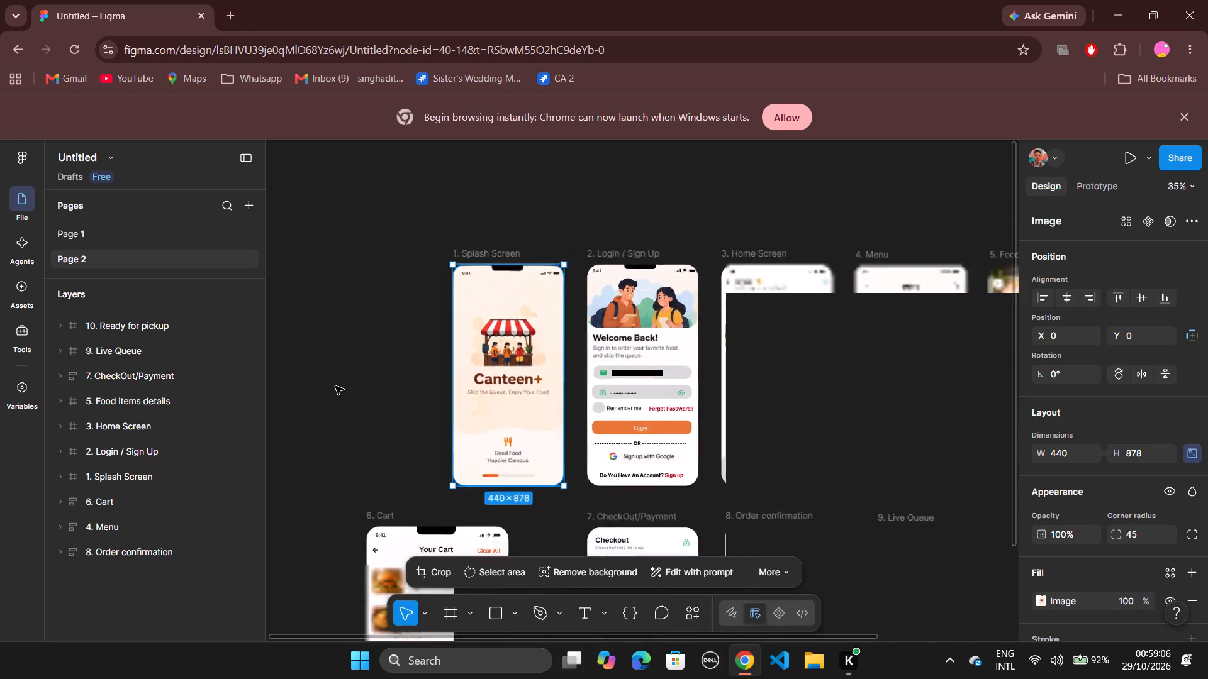
scroll(335, 386, down, 1)
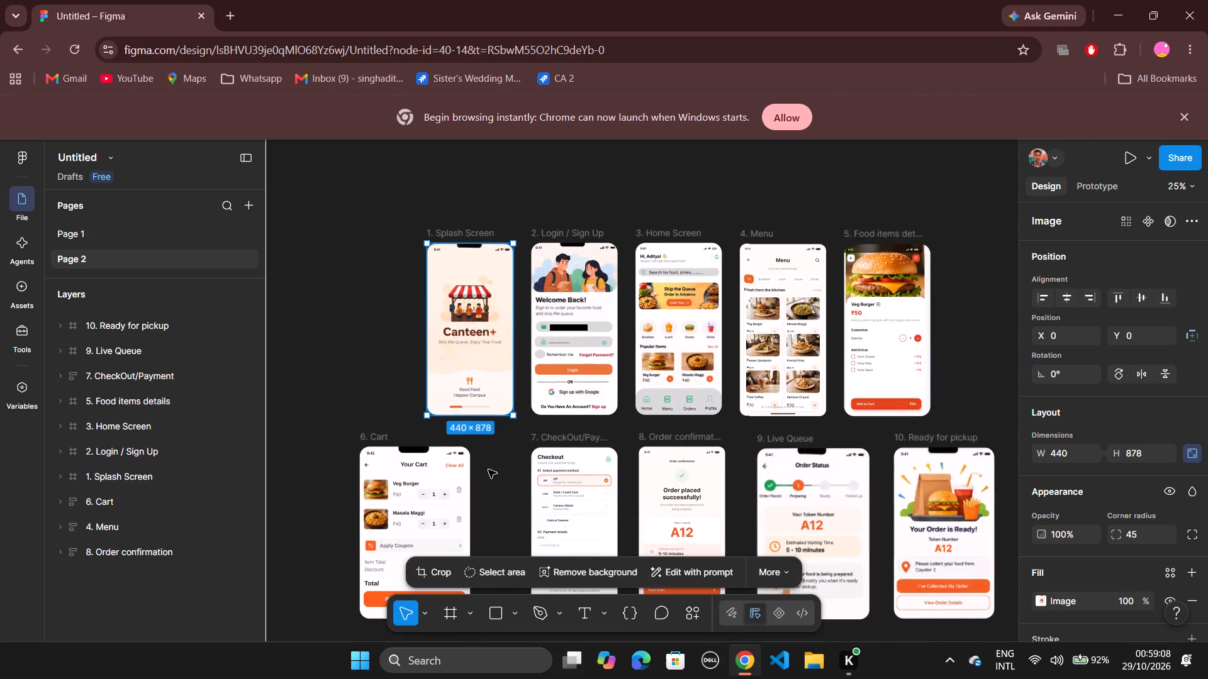
scroll(518, 499, down, 1)
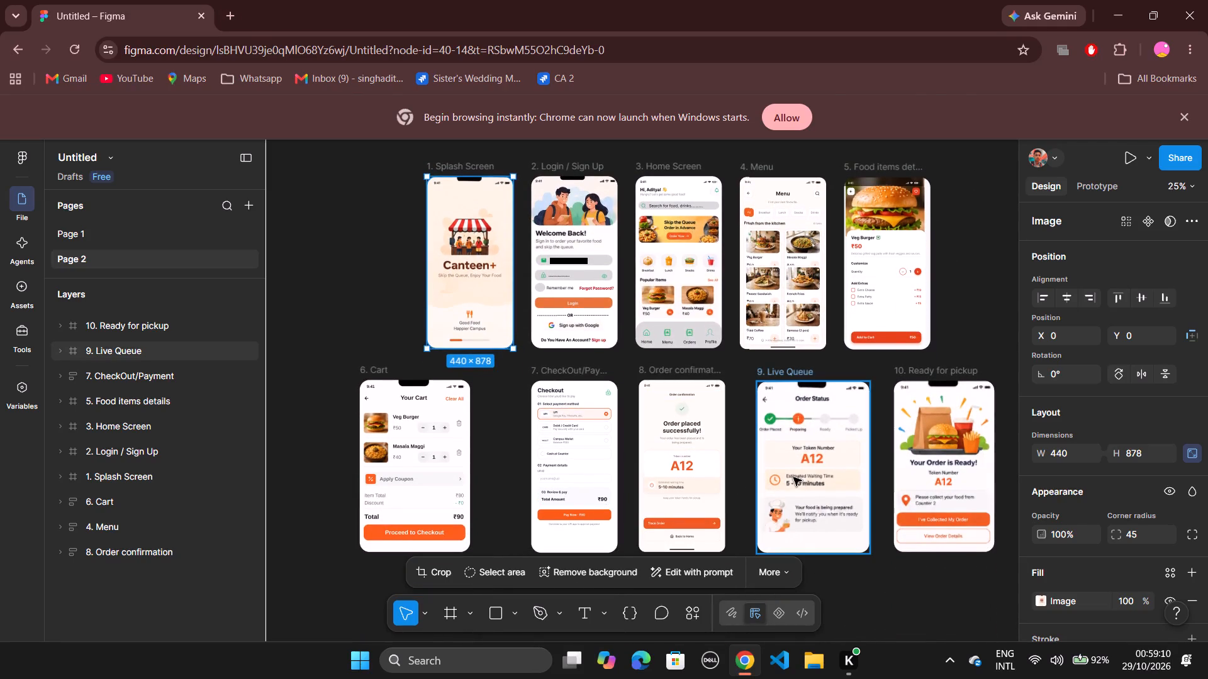
click(793, 477)
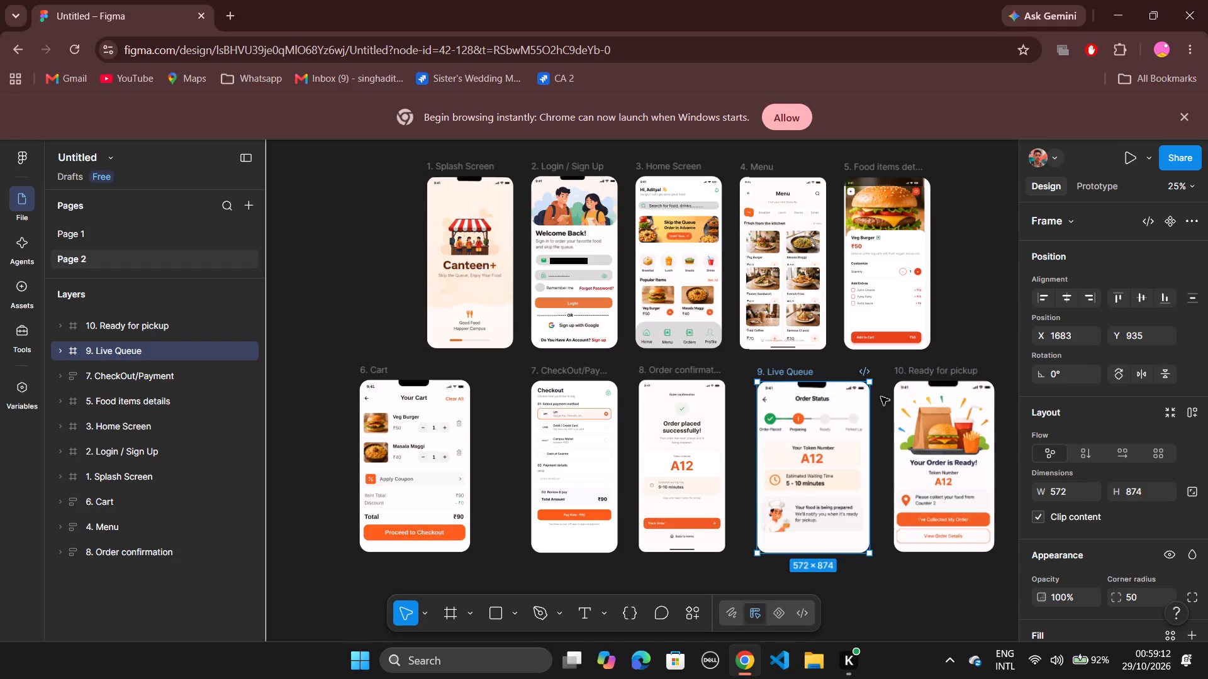
click(880, 397)
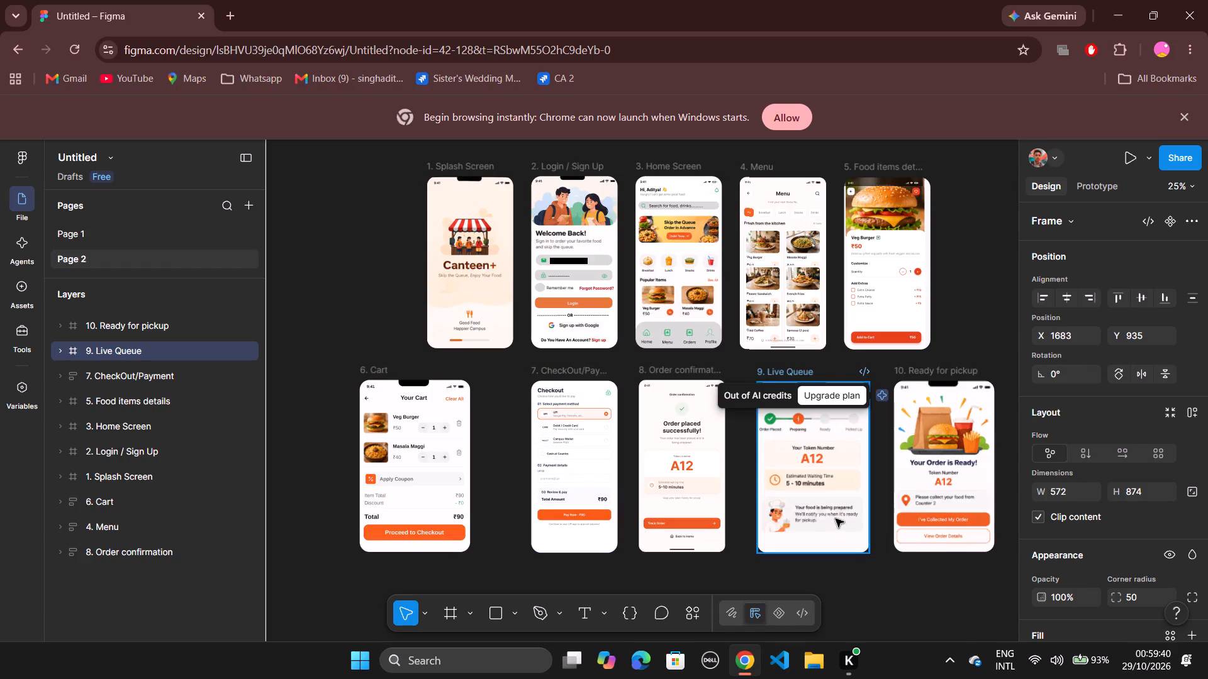
scroll(973, 424, left, 1)
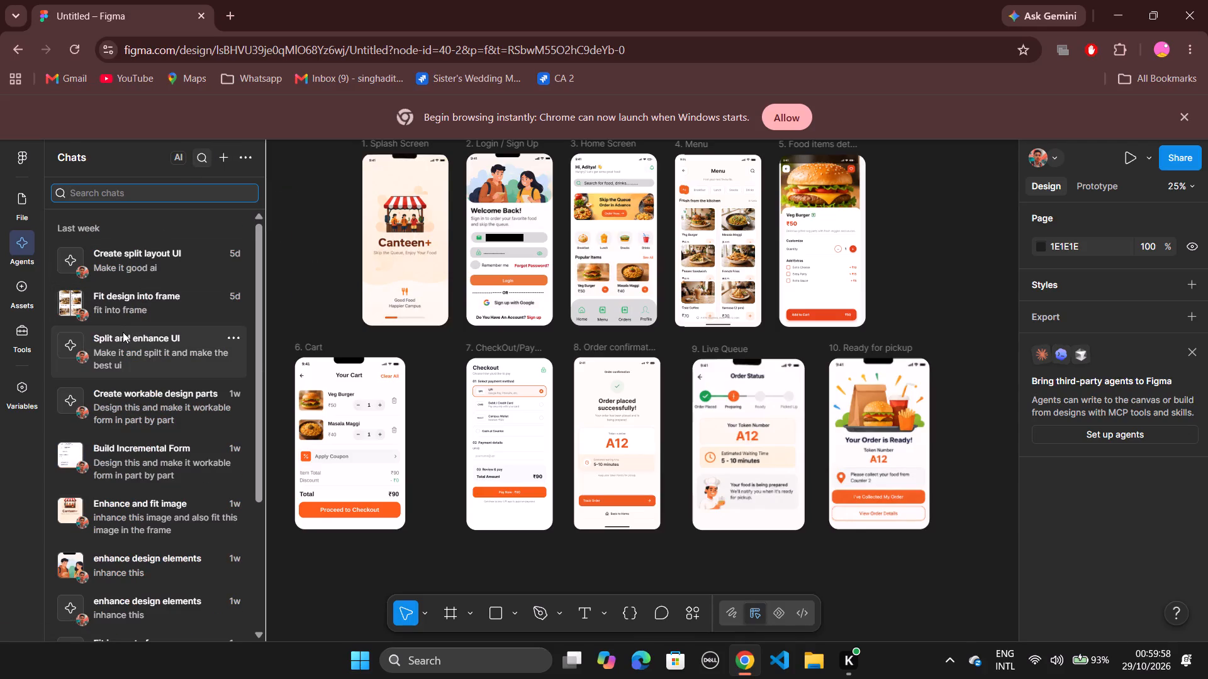
scroll(123, 332, down, 11)
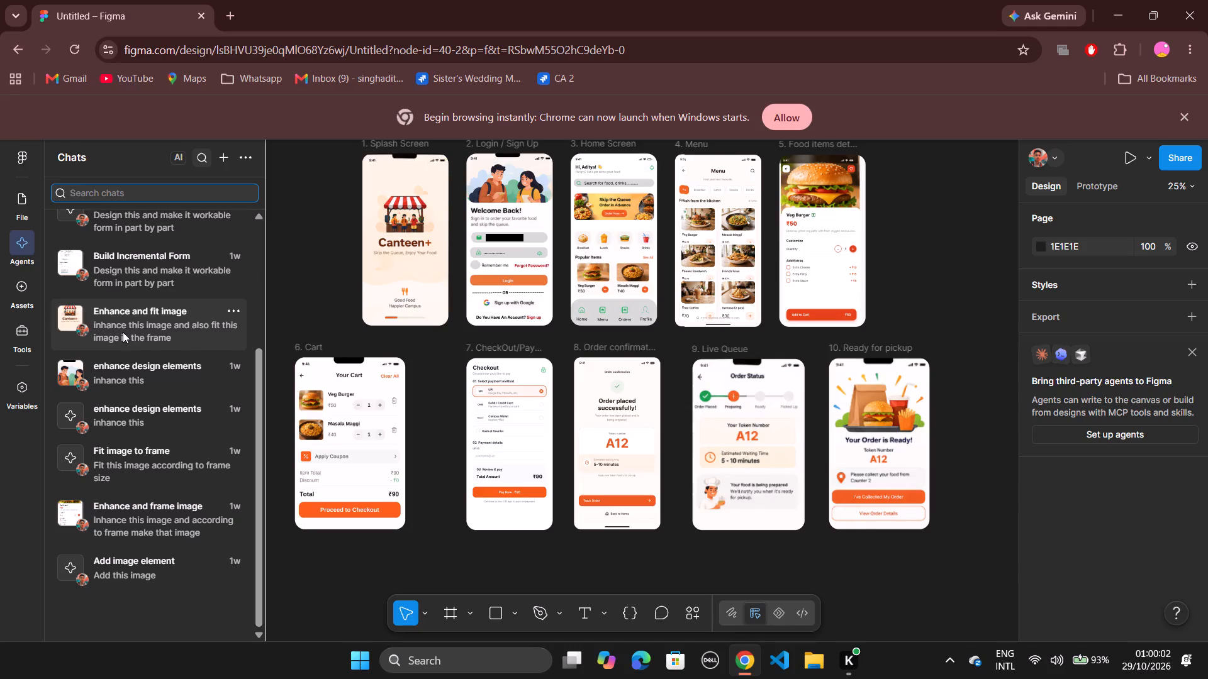
click(112, 372)
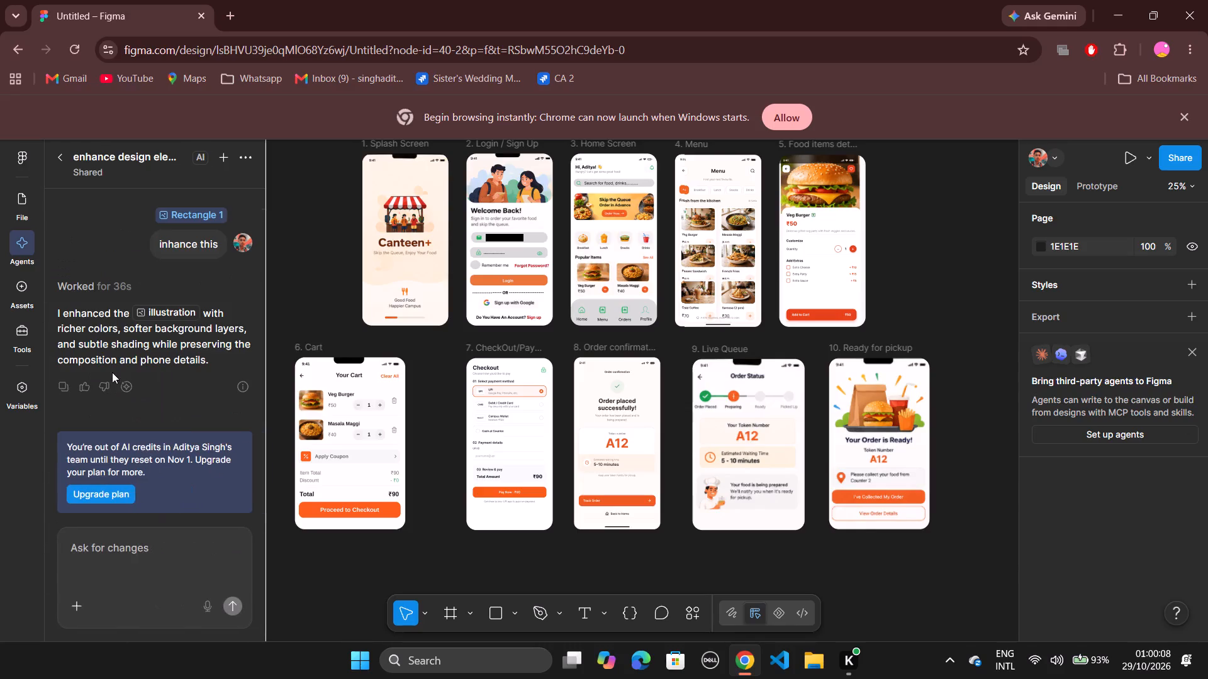
scroll(112, 372, down, 1)
click(99, 543)
click(97, 581)
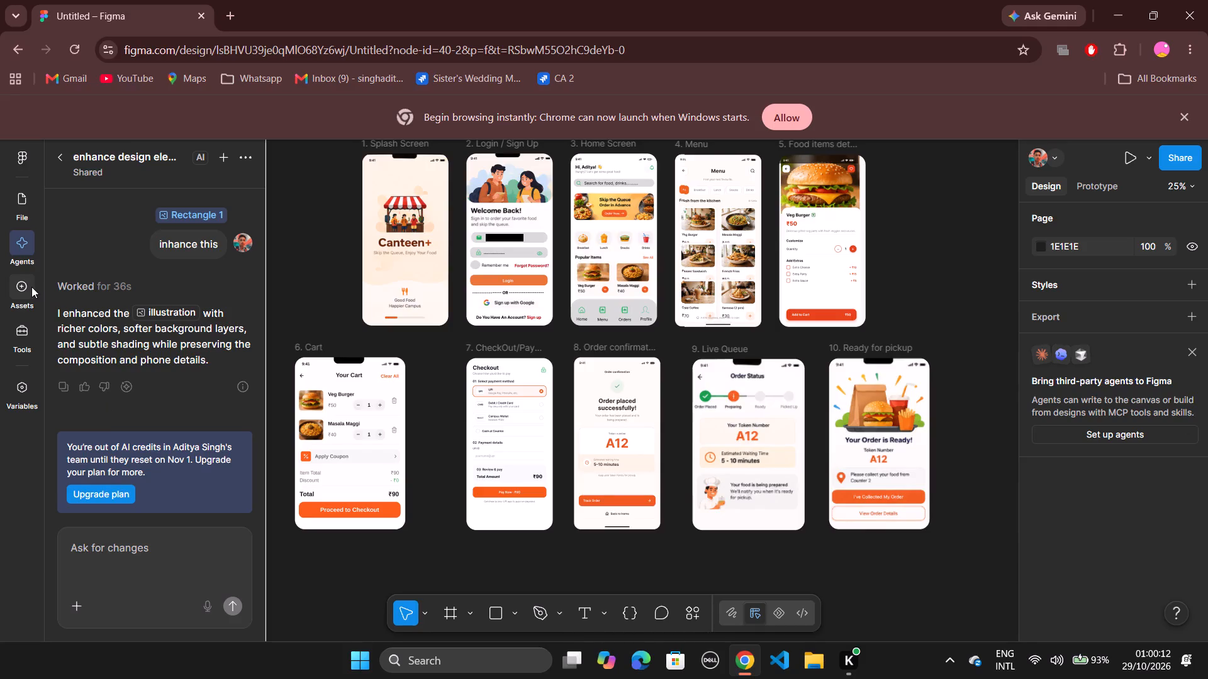
Browse the file's available assets, tools and variables, and return to its pages and layers.
click(31, 287)
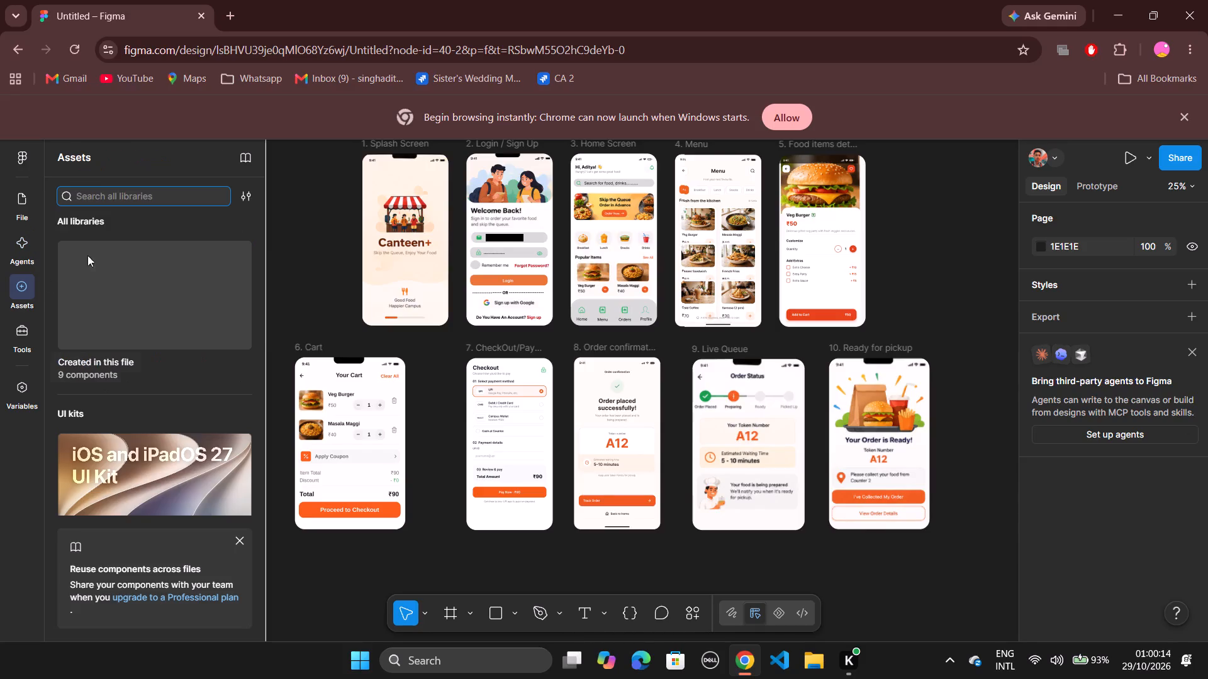
scroll(155, 441, down, 1)
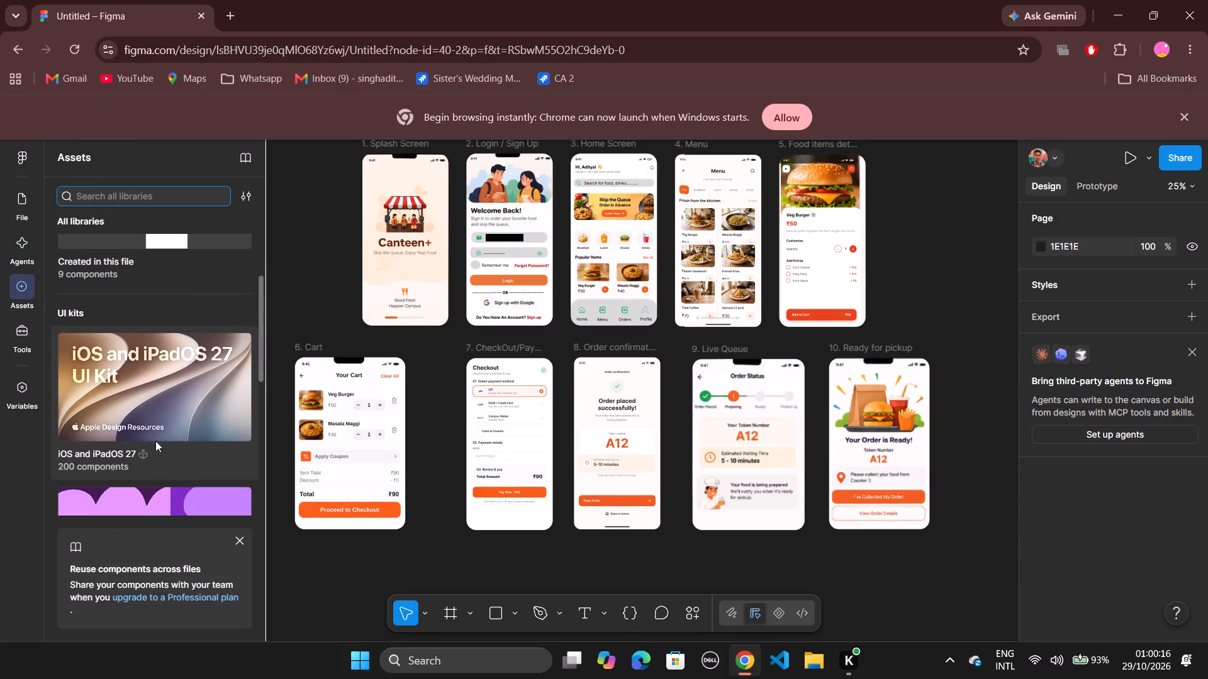
scroll(155, 441, down, 1)
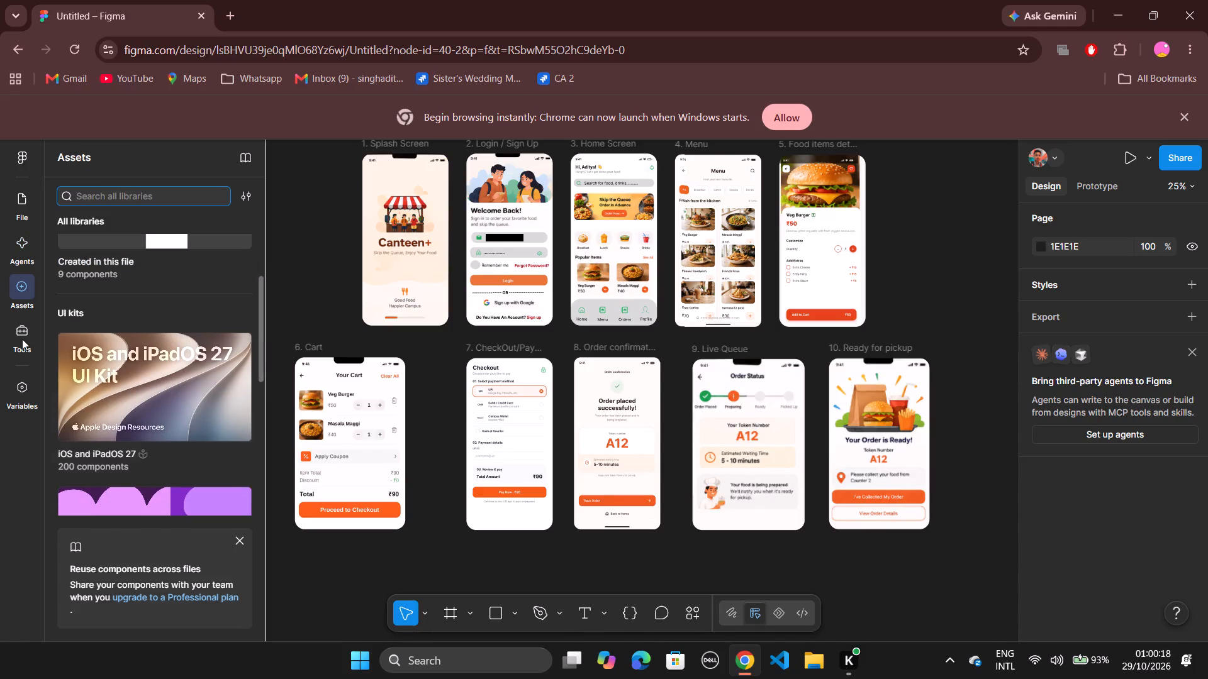
click(18, 333)
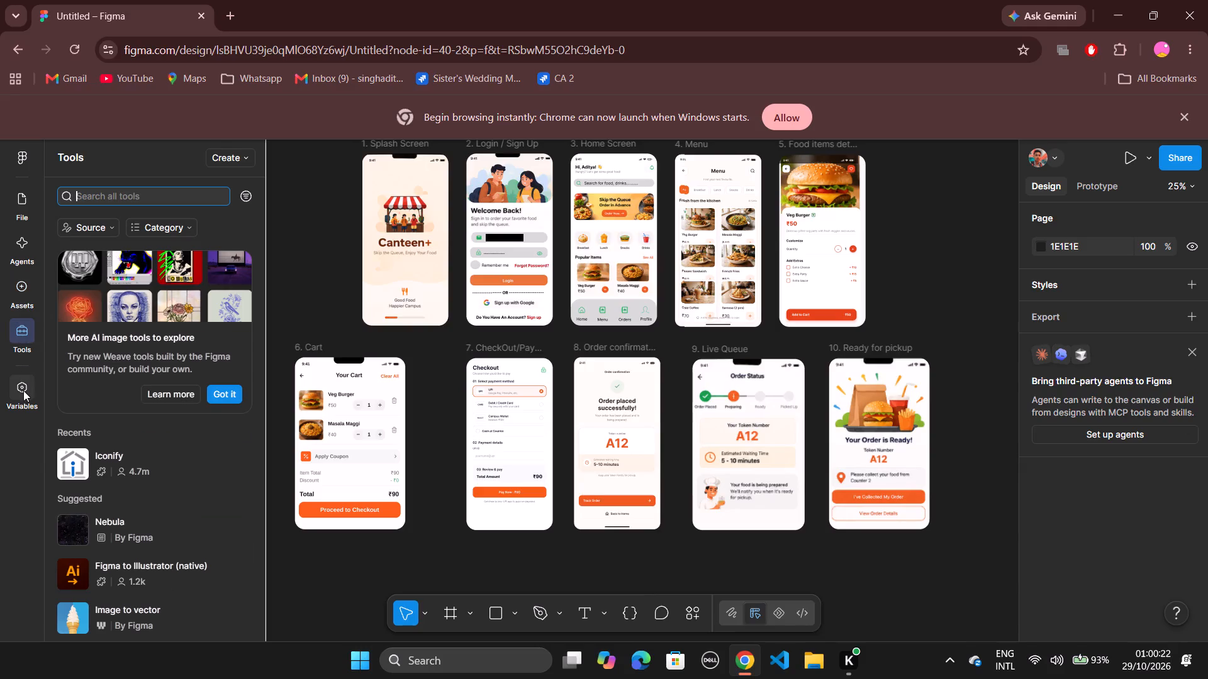
click(23, 390)
click(25, 194)
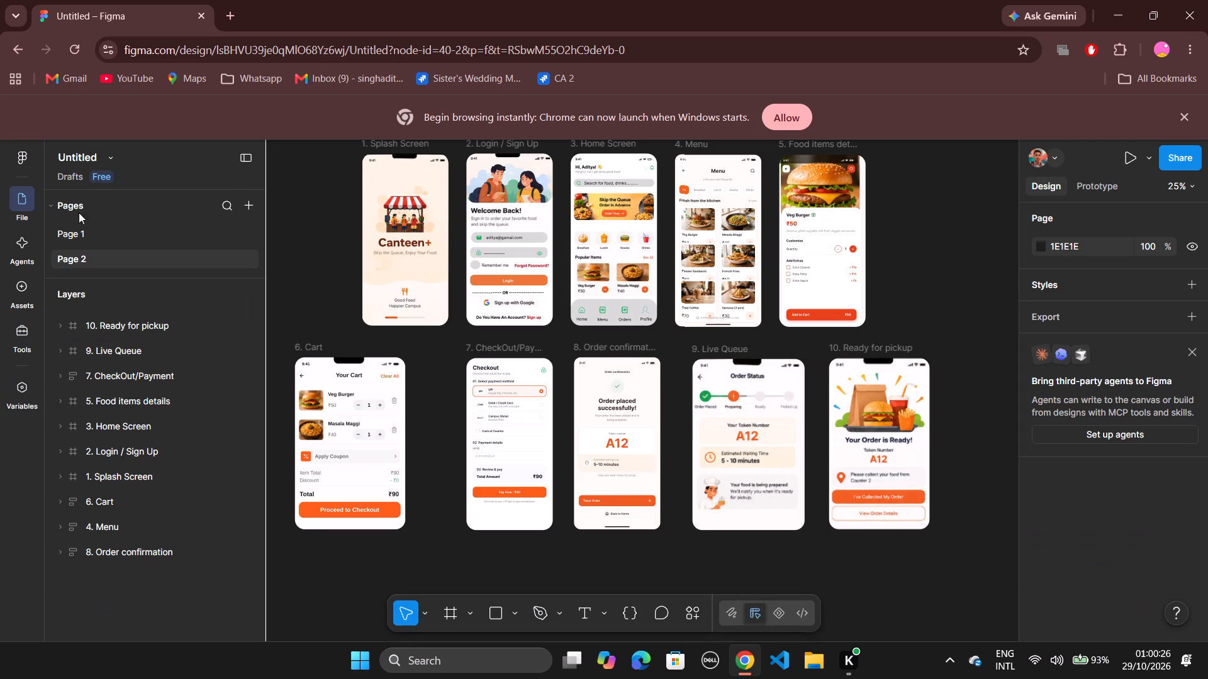
On Page 1, move the College Canteen Queue Problem banner from Desktop - 1 into Slide 16:9 - 1, at about X 378, Y 103.
click(94, 237)
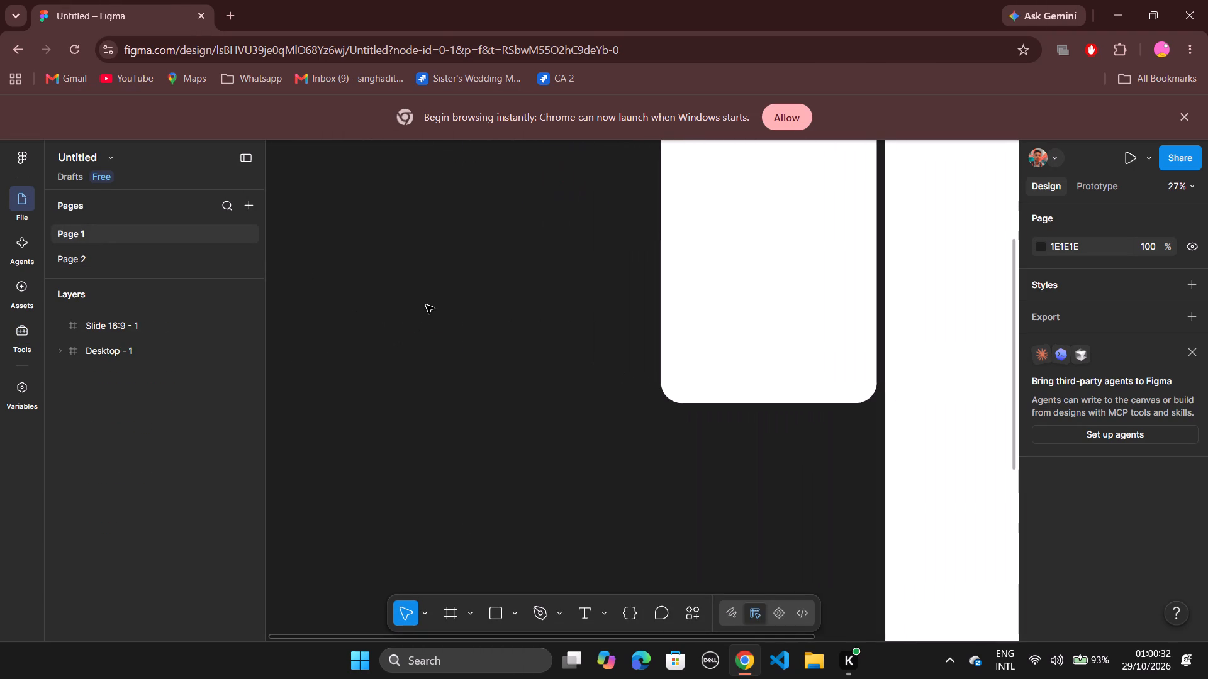
scroll(426, 305, left, 4)
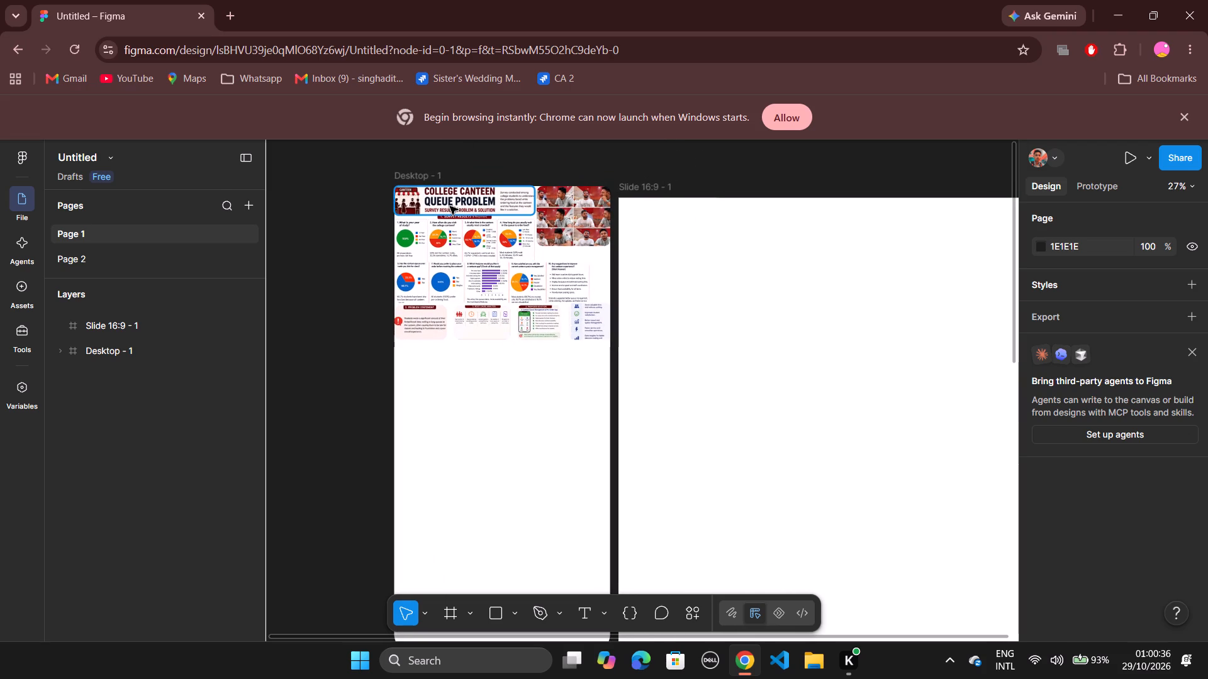
drag(450, 206, 717, 273)
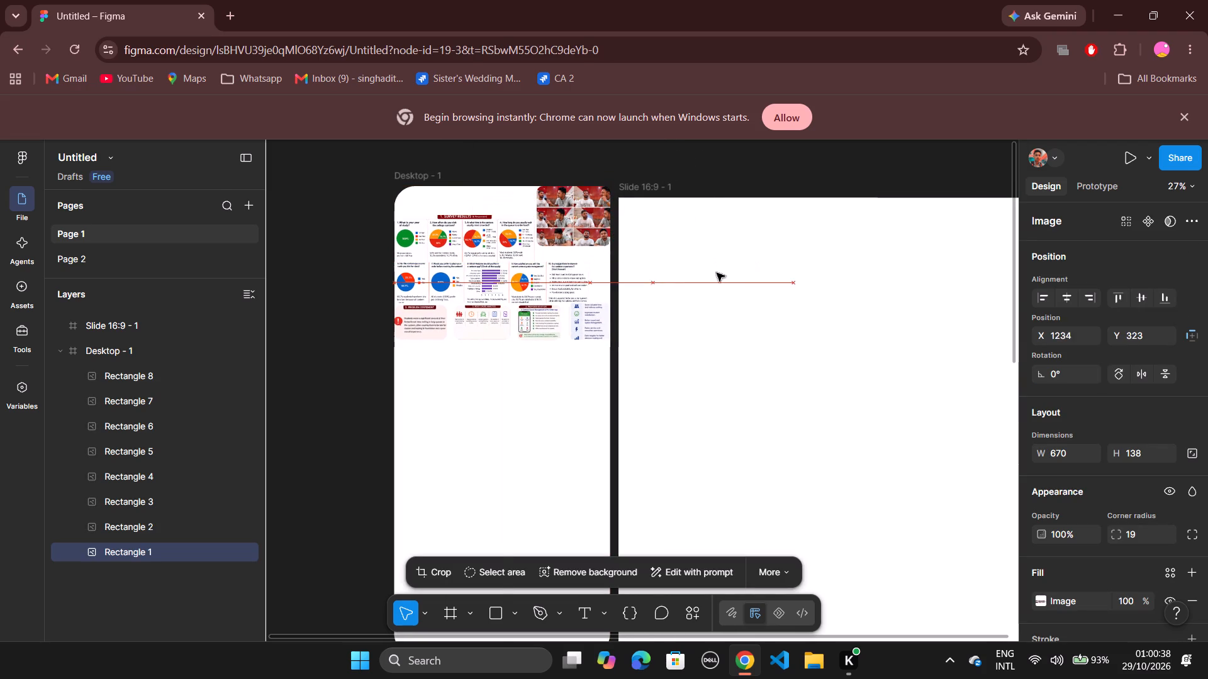
drag(717, 273, 753, 239)
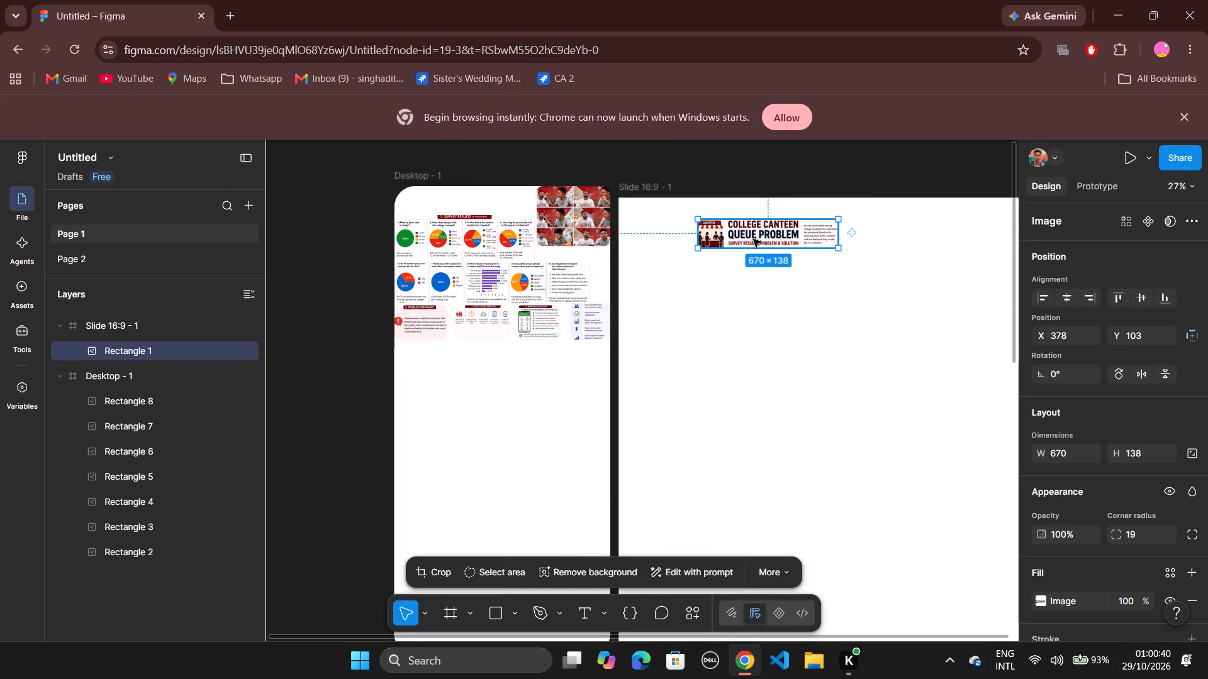
Stretch the banner horizontally to the slide's full width of 1920, starting at X 0.
drag(695, 232, 630, 228)
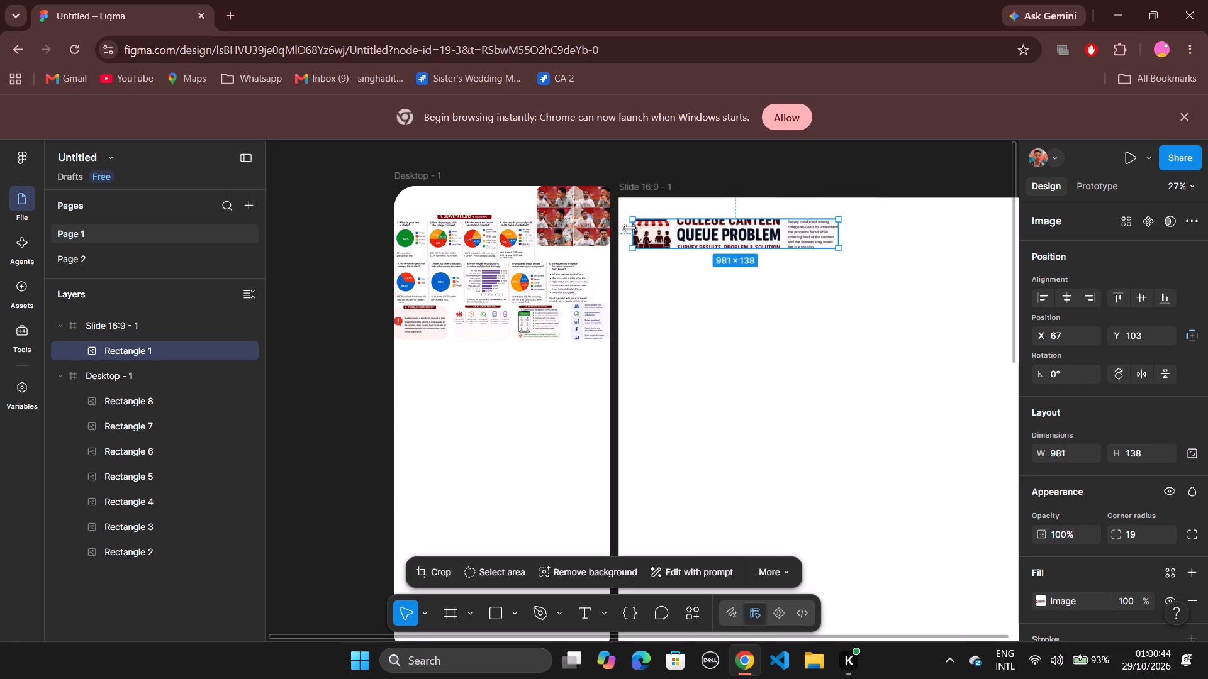
drag(630, 228, 623, 226)
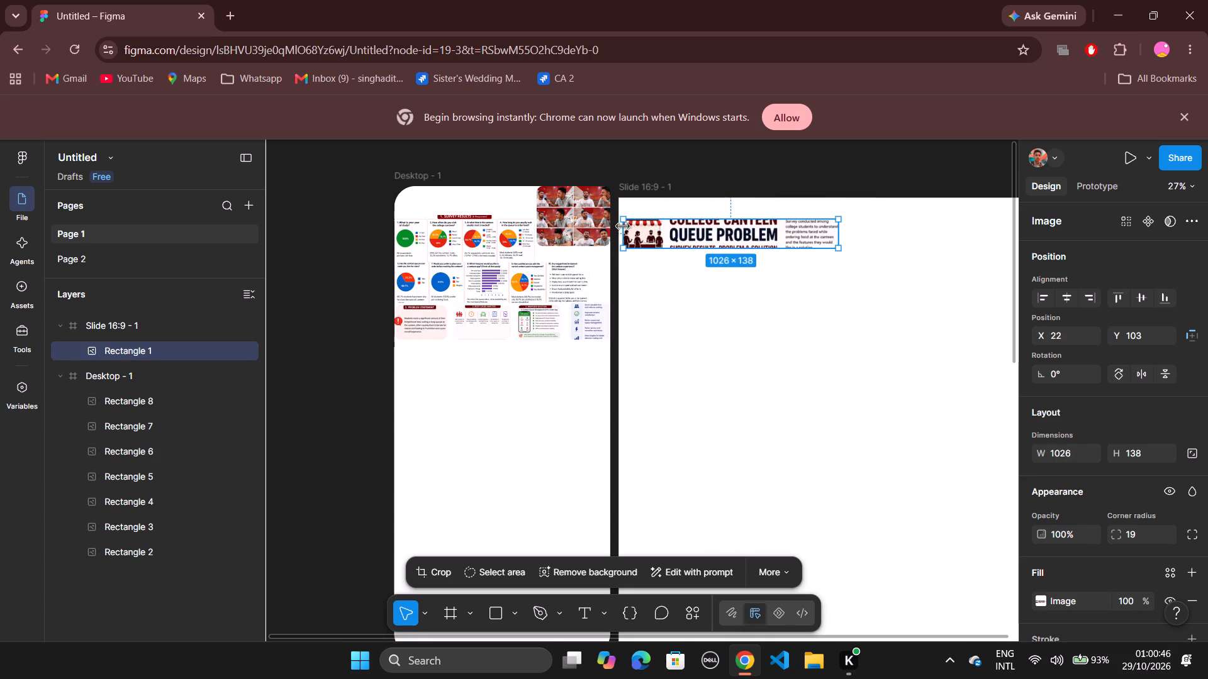
drag(623, 226, 622, 226)
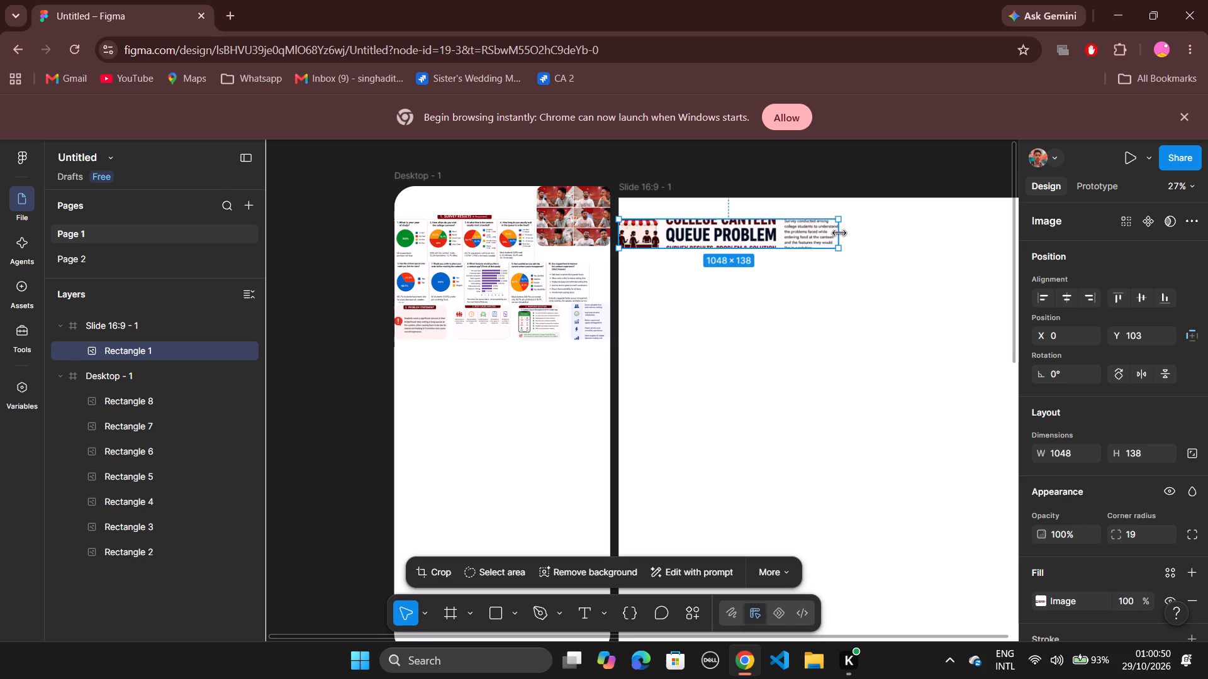
drag(839, 233, 1026, 245)
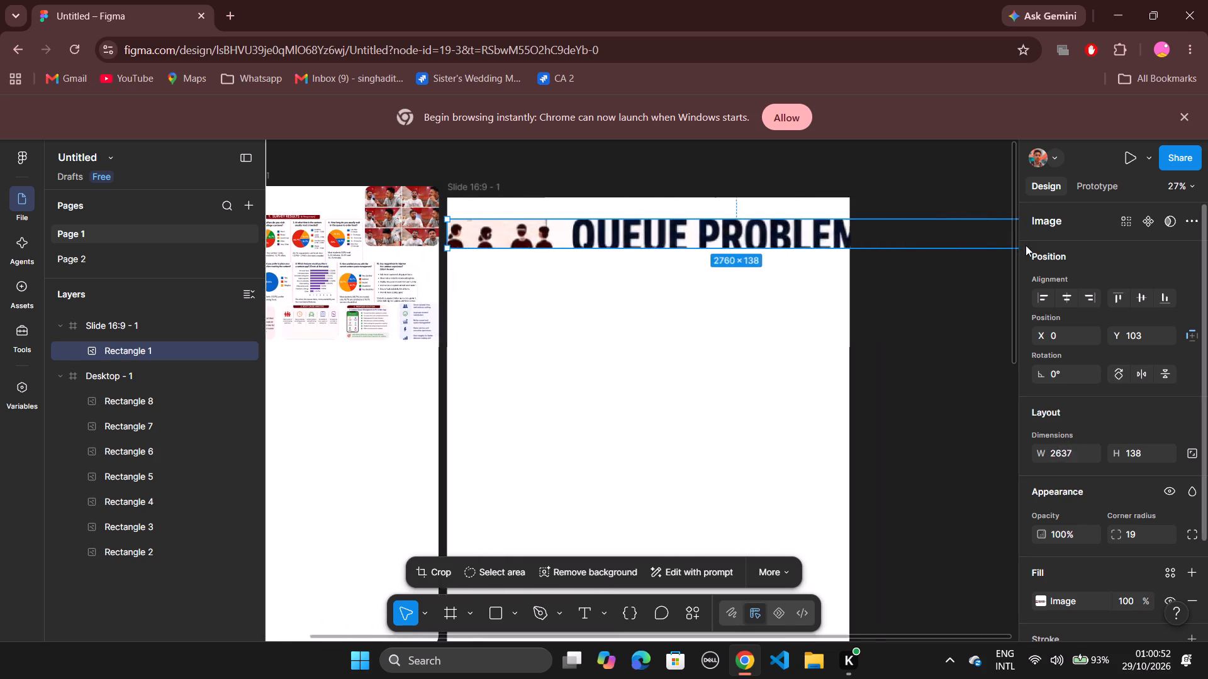
drag(1026, 245, 772, 250)
Extend the banner vertically to a height of 416, flush with the slide's top edge at Y 0, and deselect it.
drag(578, 221, 580, 202)
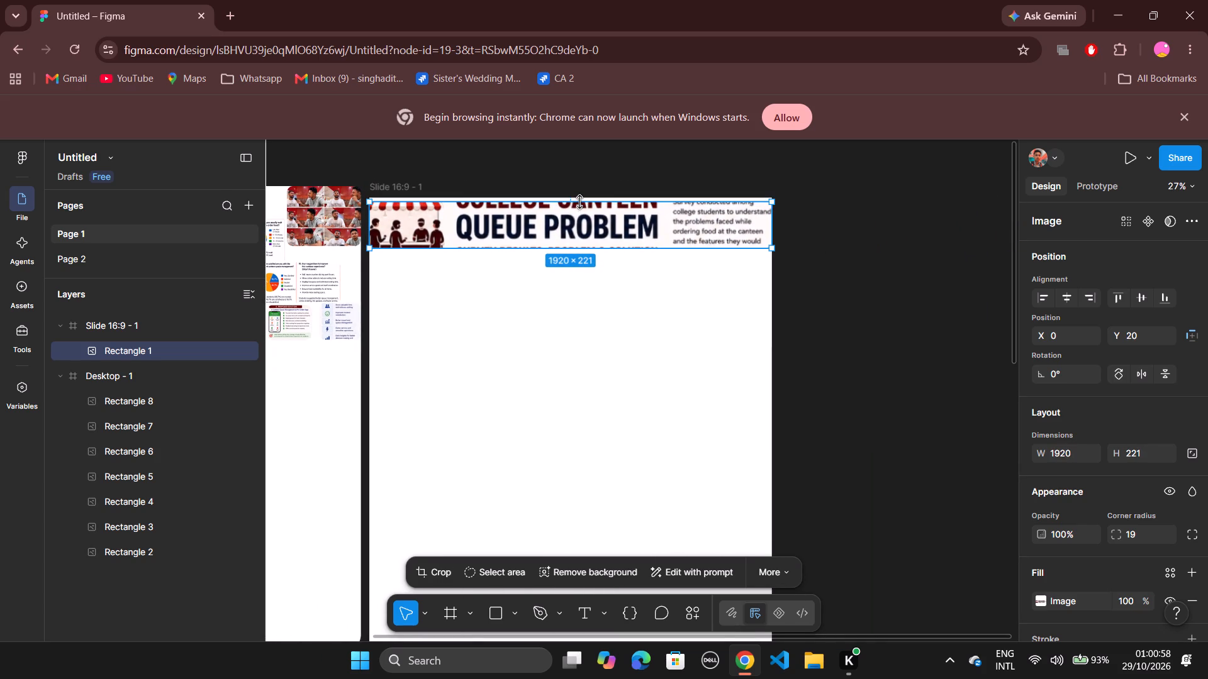
drag(564, 245, 564, 285)
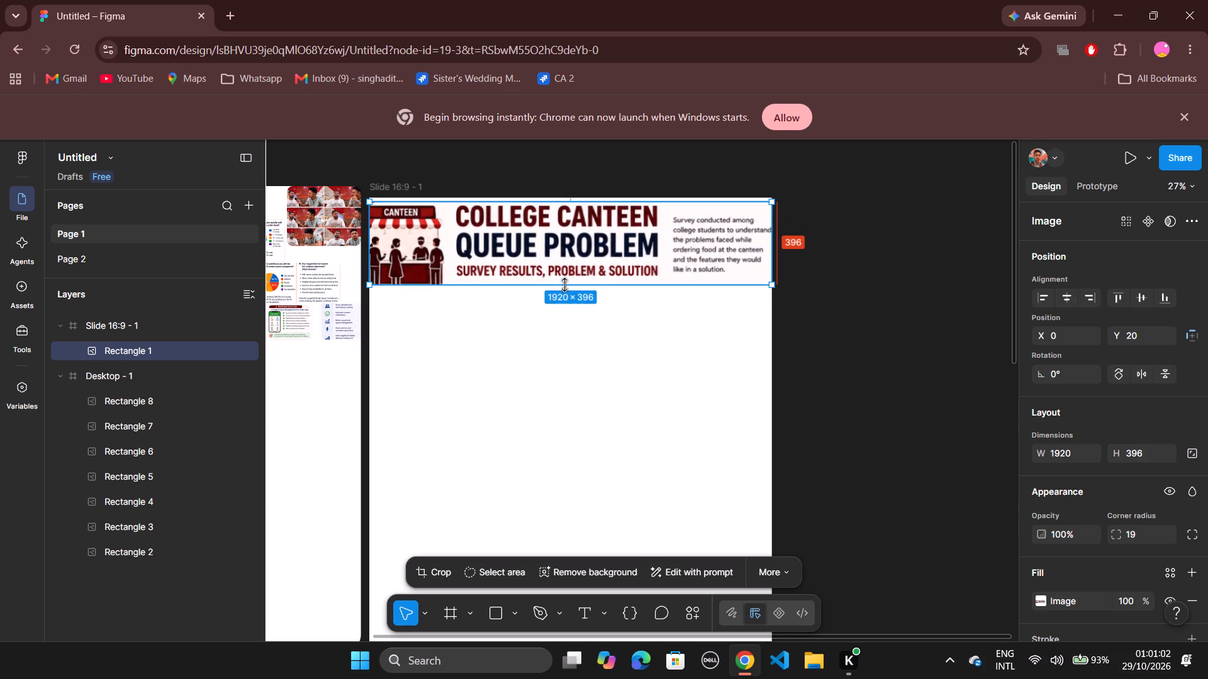
drag(564, 285, 565, 285)
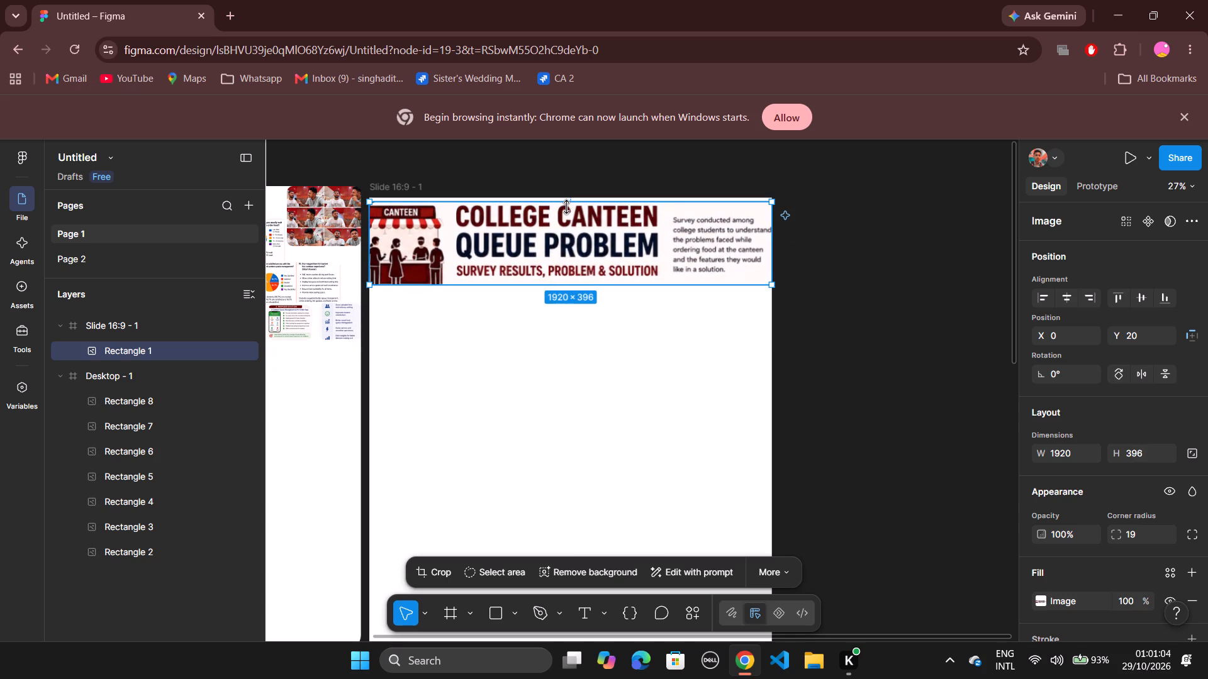
drag(567, 202, 568, 201)
drag(568, 201, 568, 196)
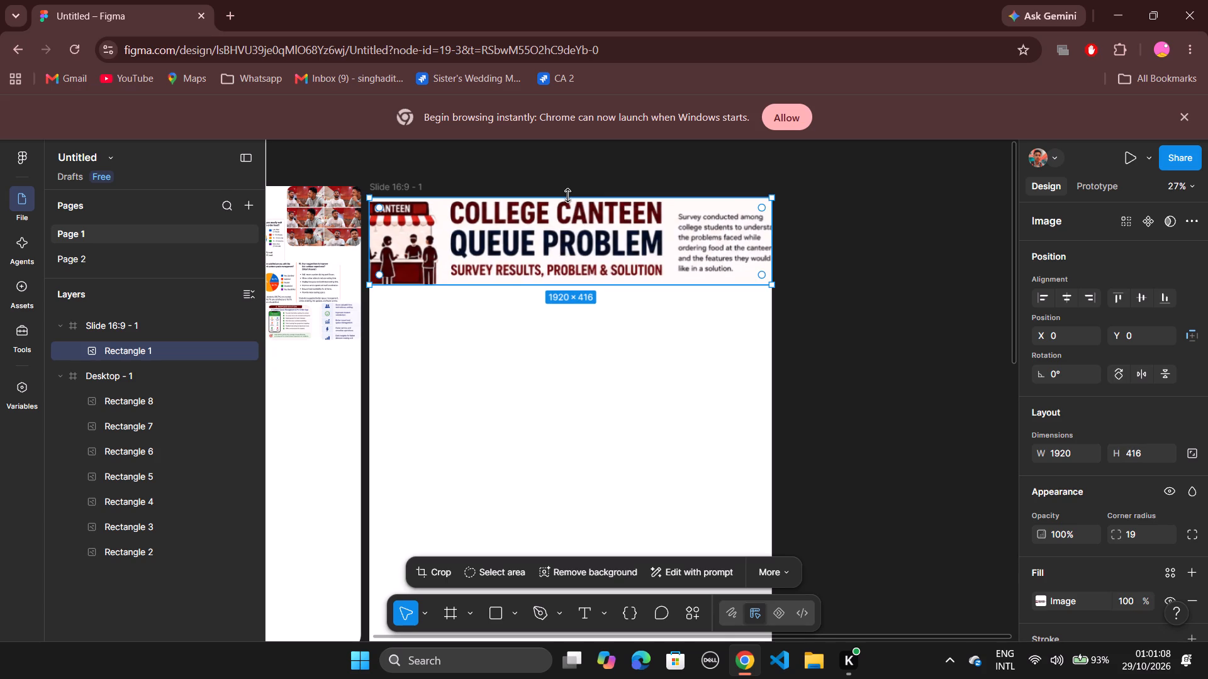
click(663, 363)
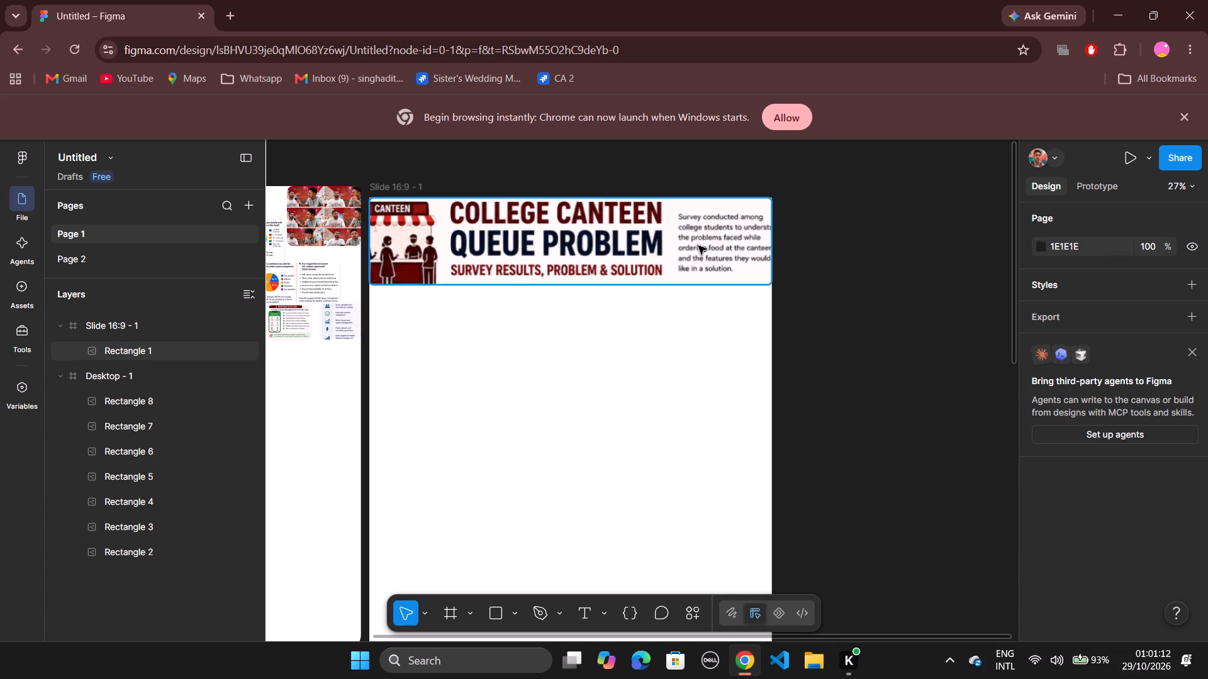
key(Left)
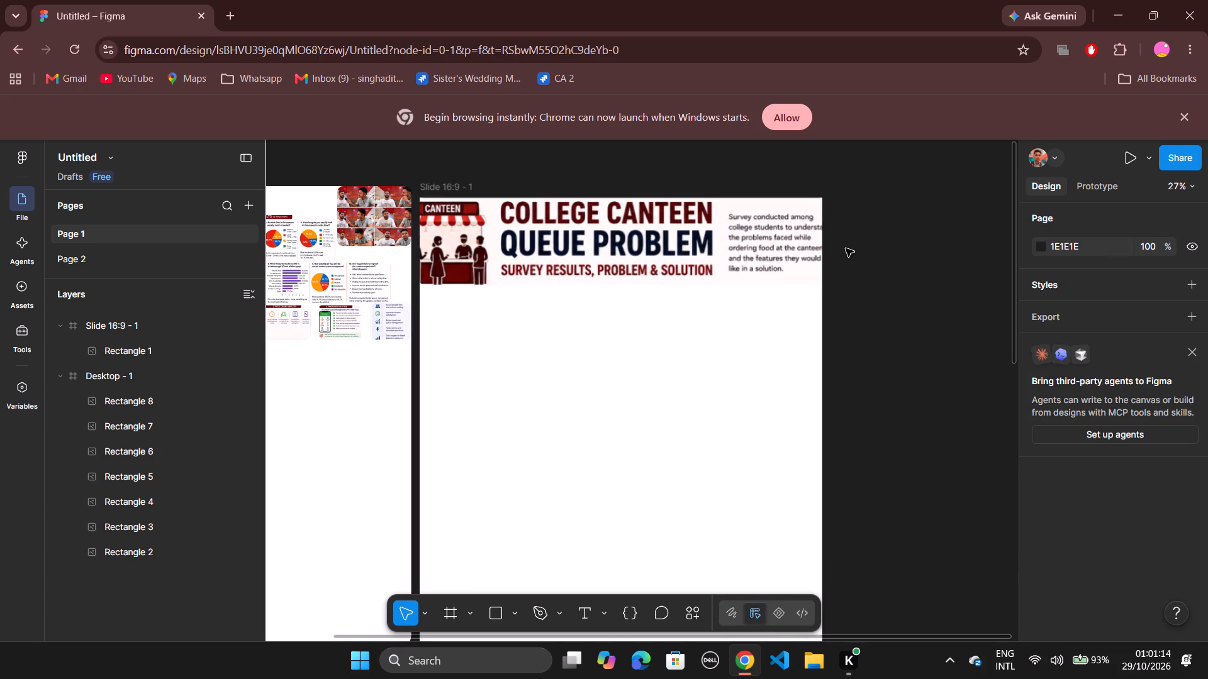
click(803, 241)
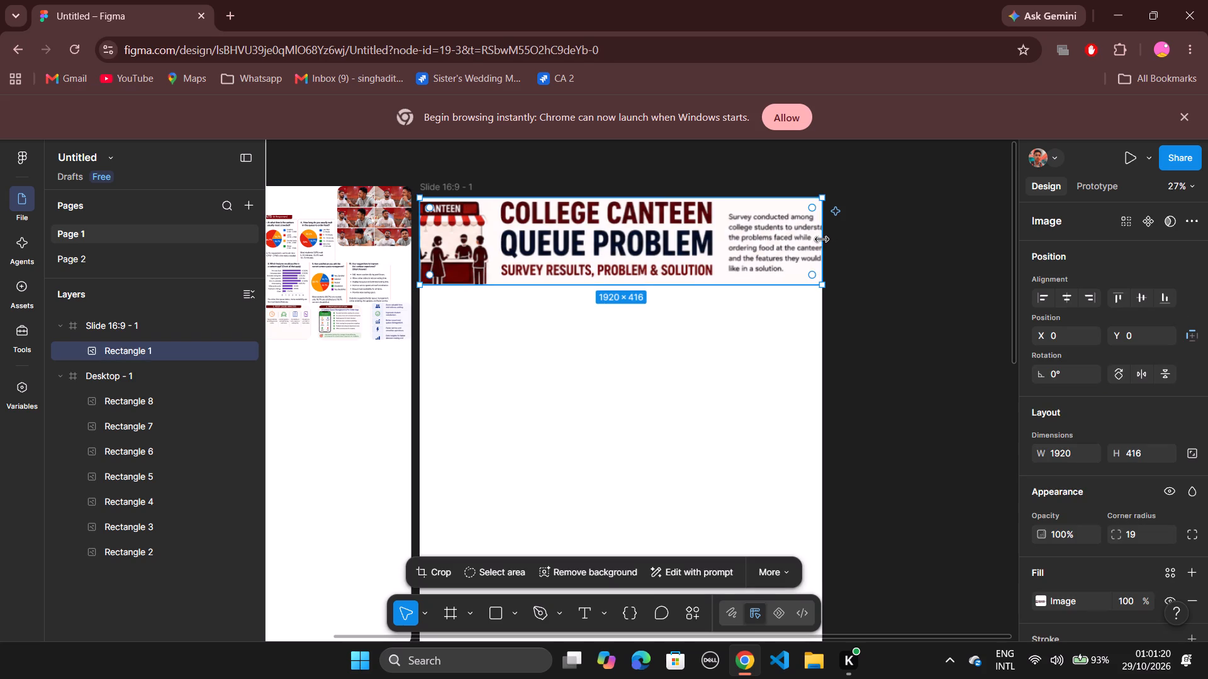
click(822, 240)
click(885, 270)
Move the Survey Results image with questions 1 to 4 from Desktop - 1 into Slide 16:9 - 1, at about X 416, Y 541.
scroll(673, 371, right, 2)
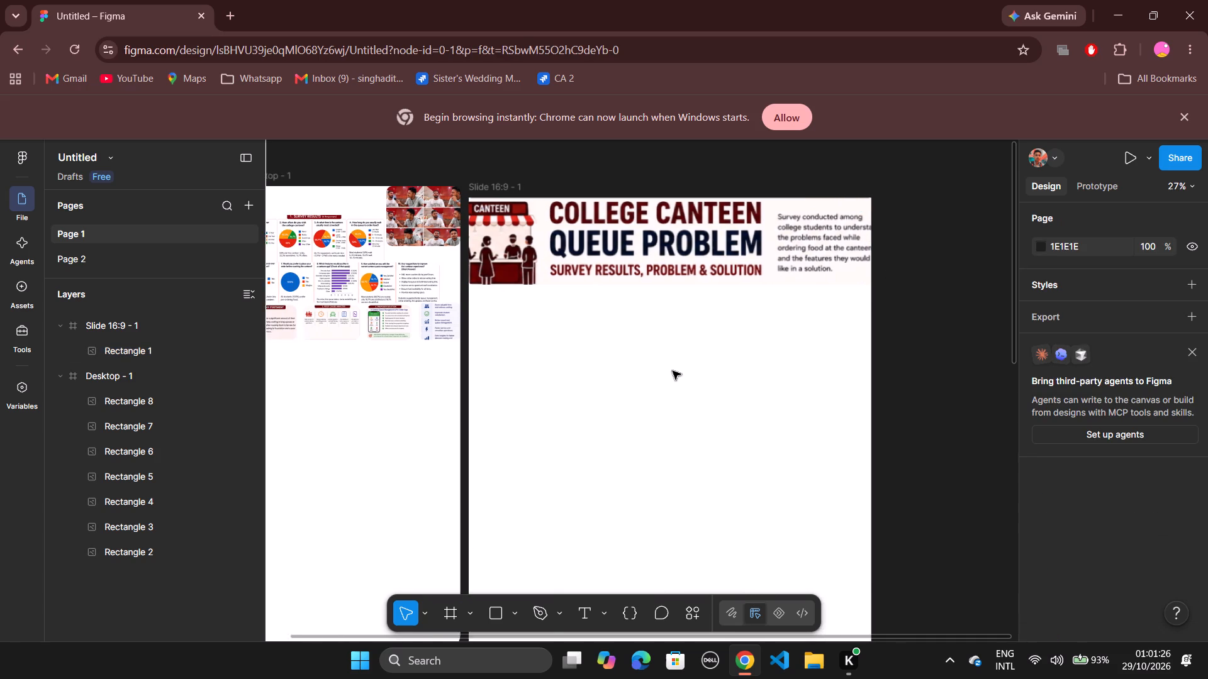
scroll(673, 371, right, 1)
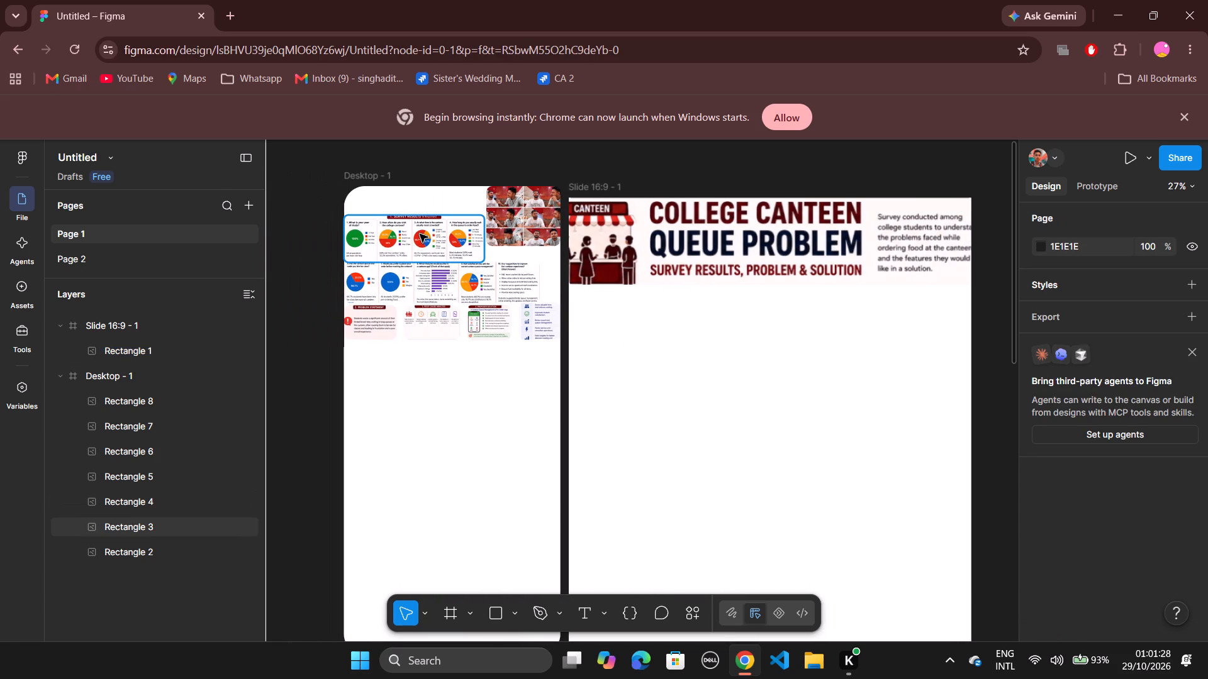
click(420, 234)
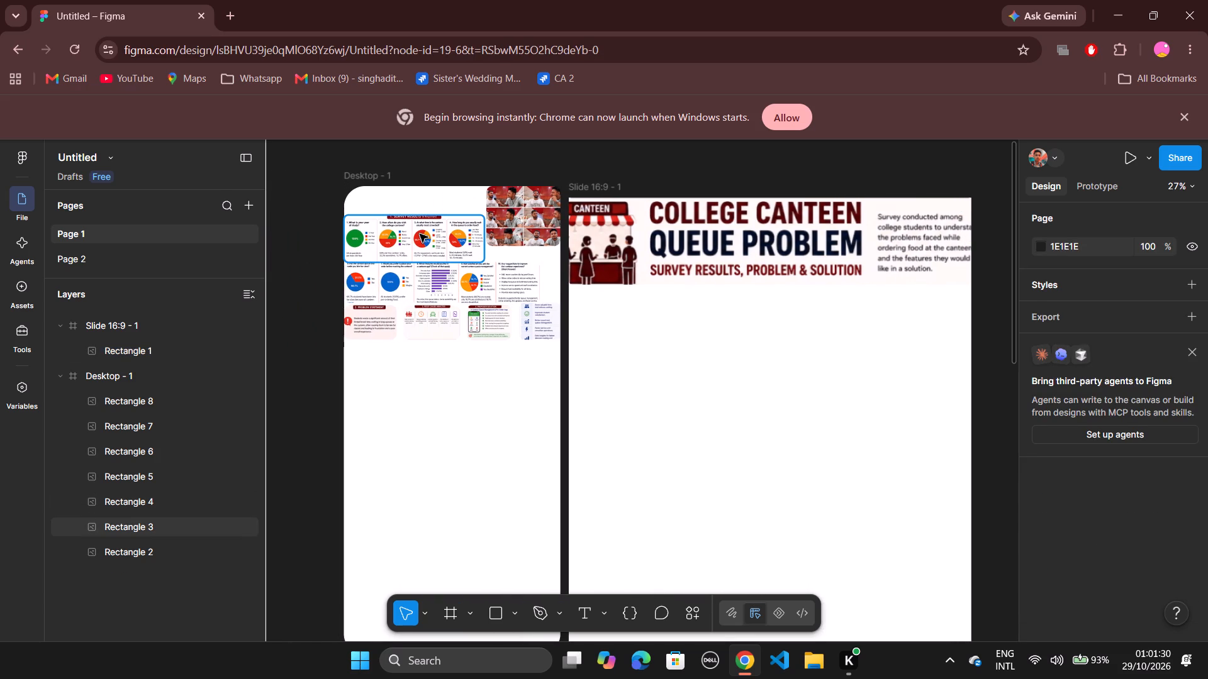
drag(420, 234, 529, 284)
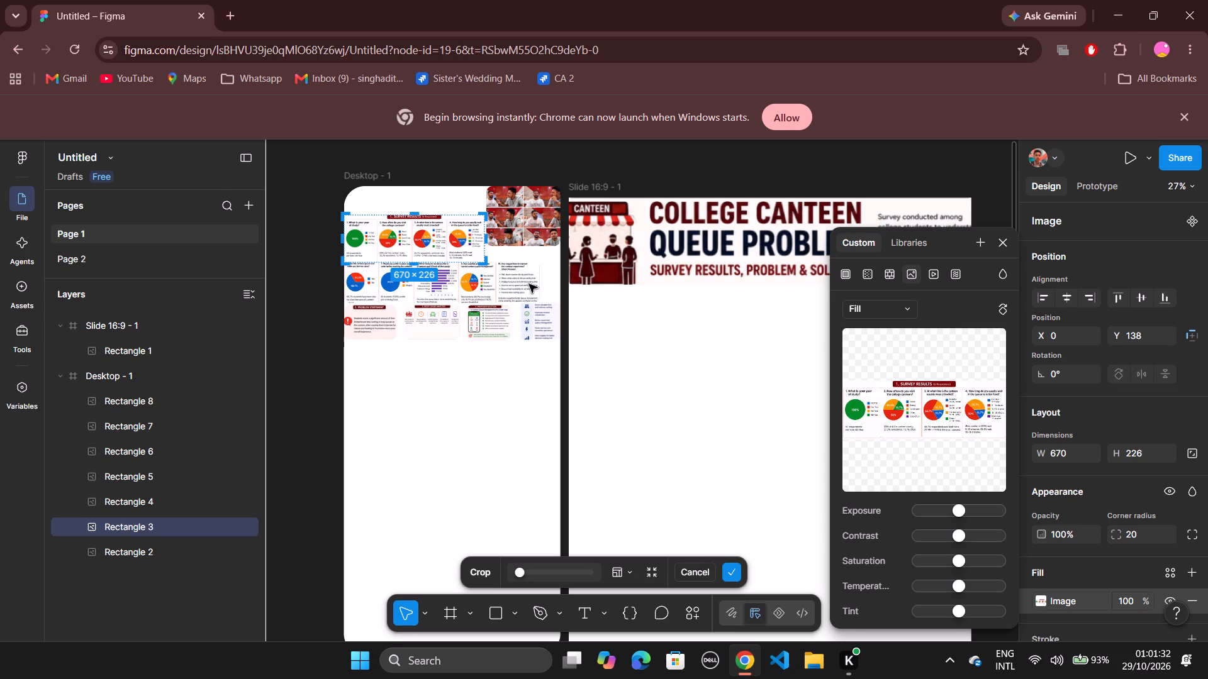
click(413, 164)
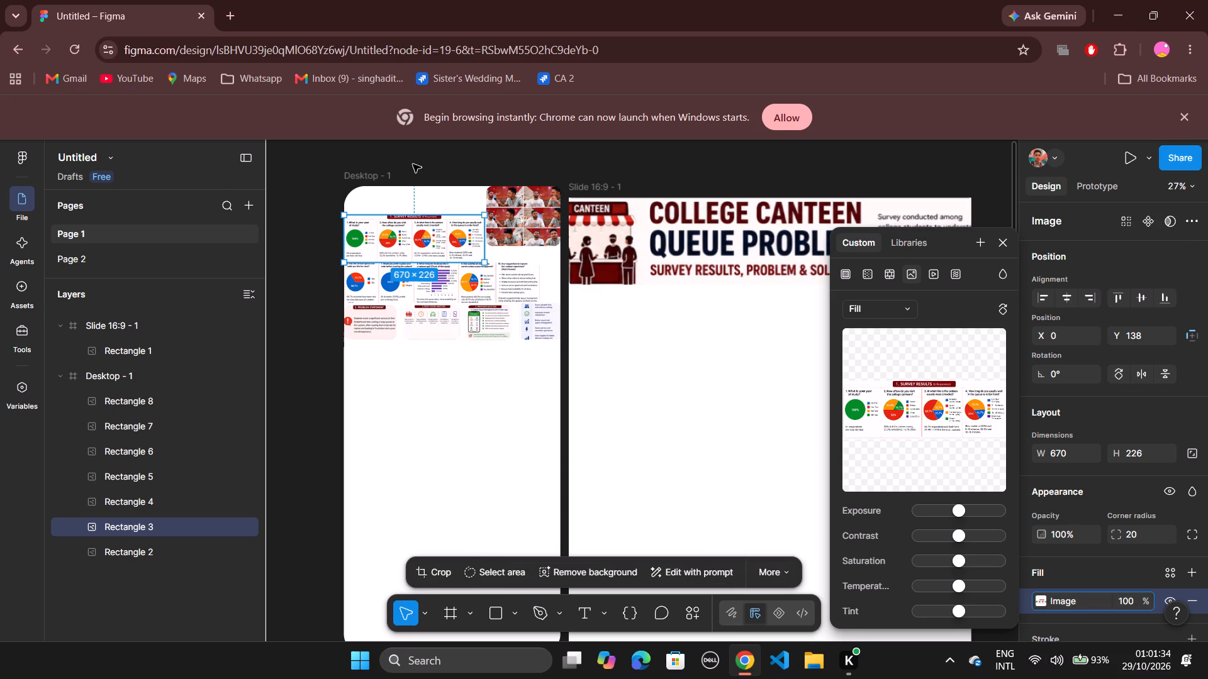
click(1000, 245)
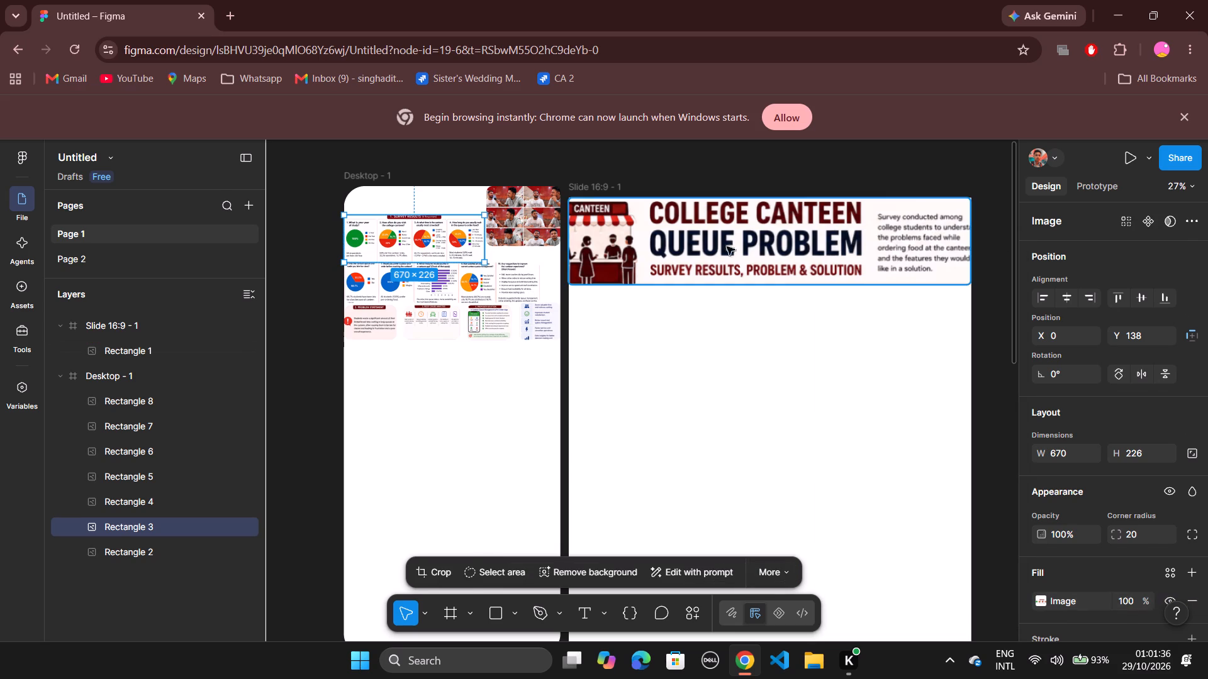
drag(420, 244, 739, 343)
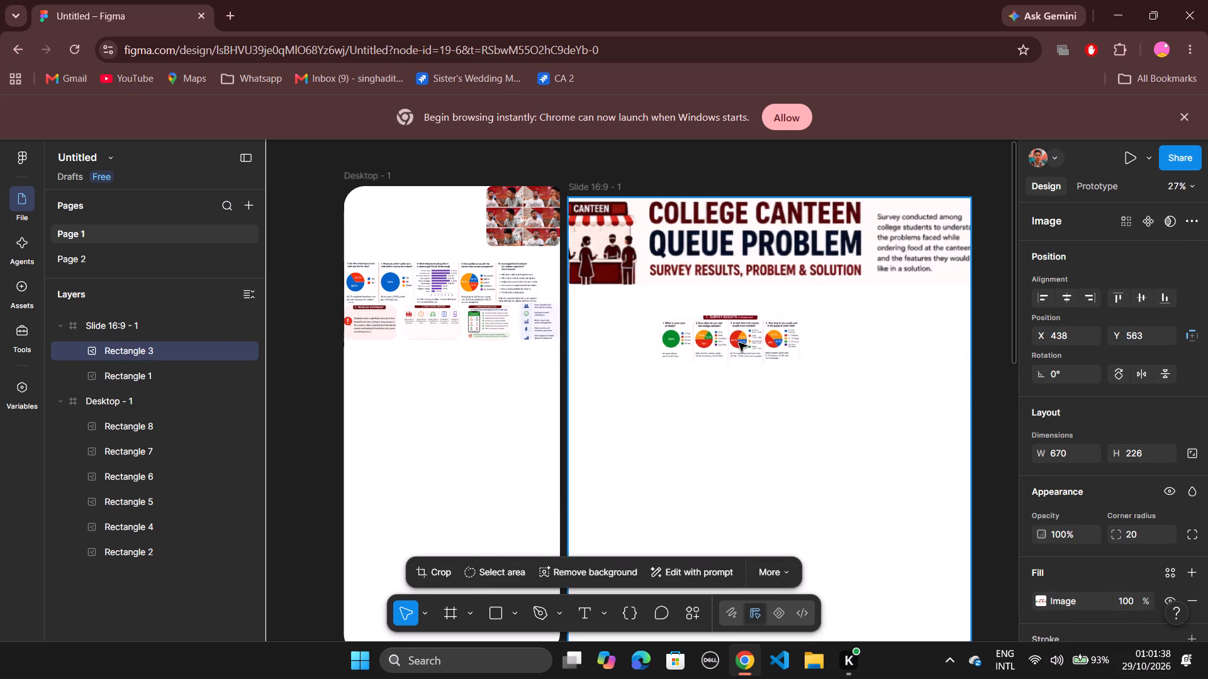
drag(739, 343, 732, 339)
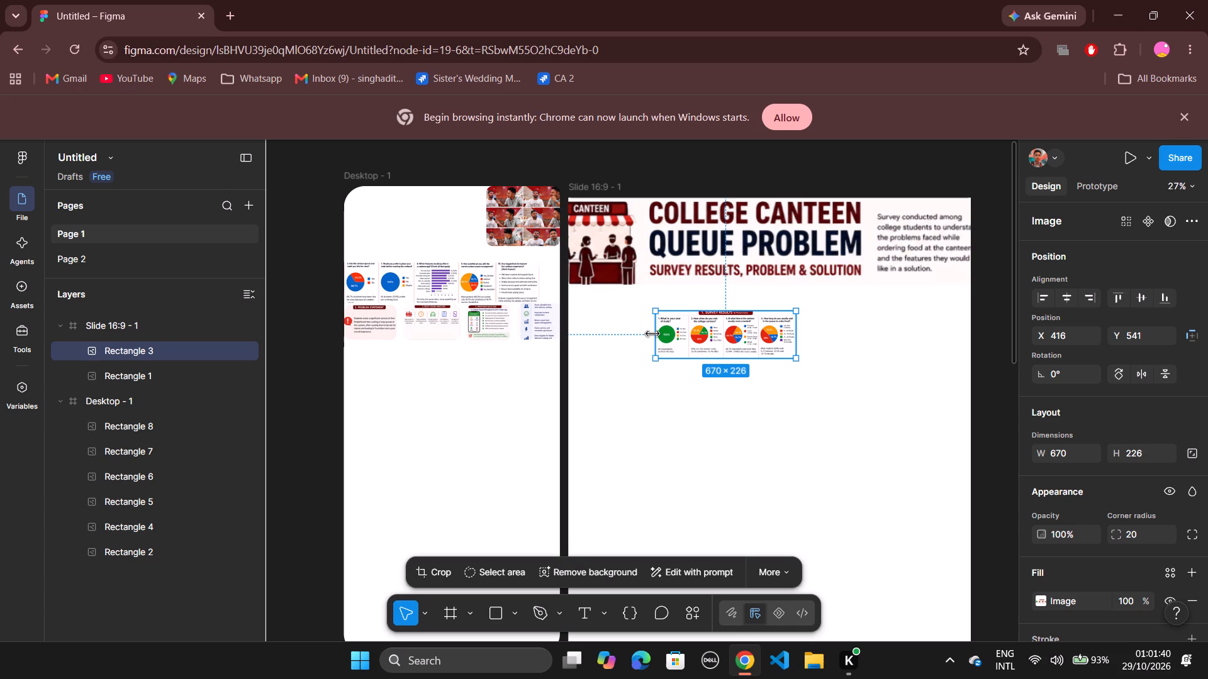
Stretch the Survey Results image to the slide's full width of 1920 from X 0, and extend it downward to a height of 688.
drag(652, 333, 573, 333)
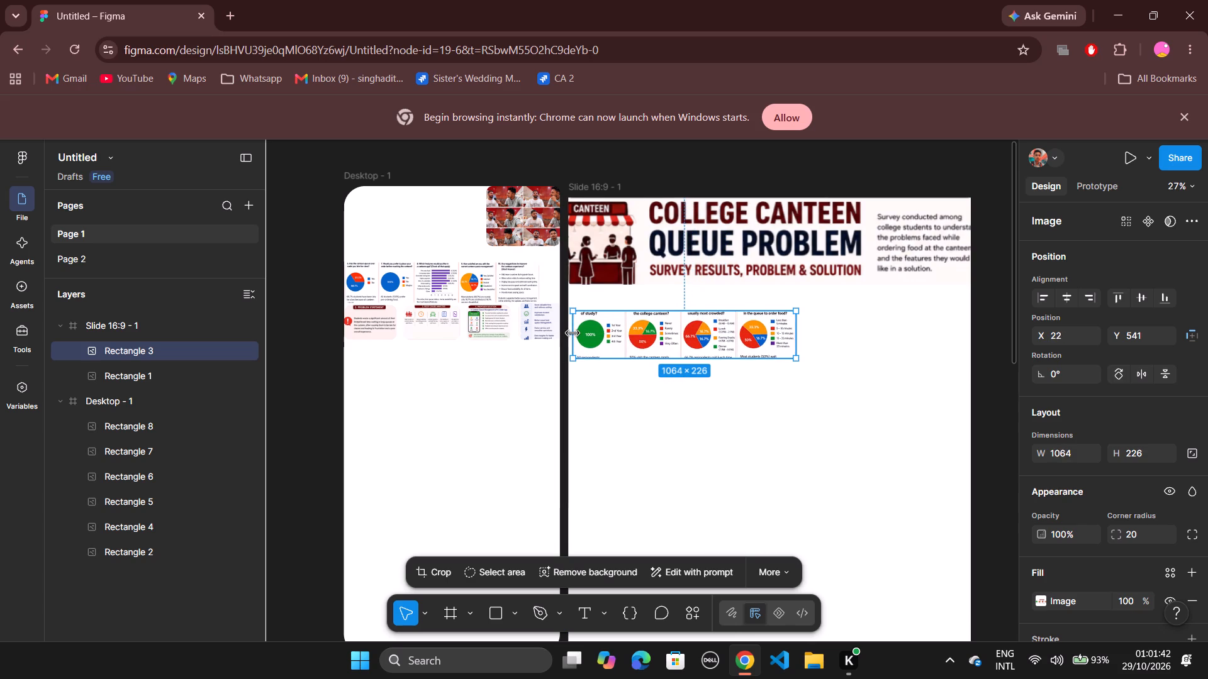
drag(573, 333, 571, 332)
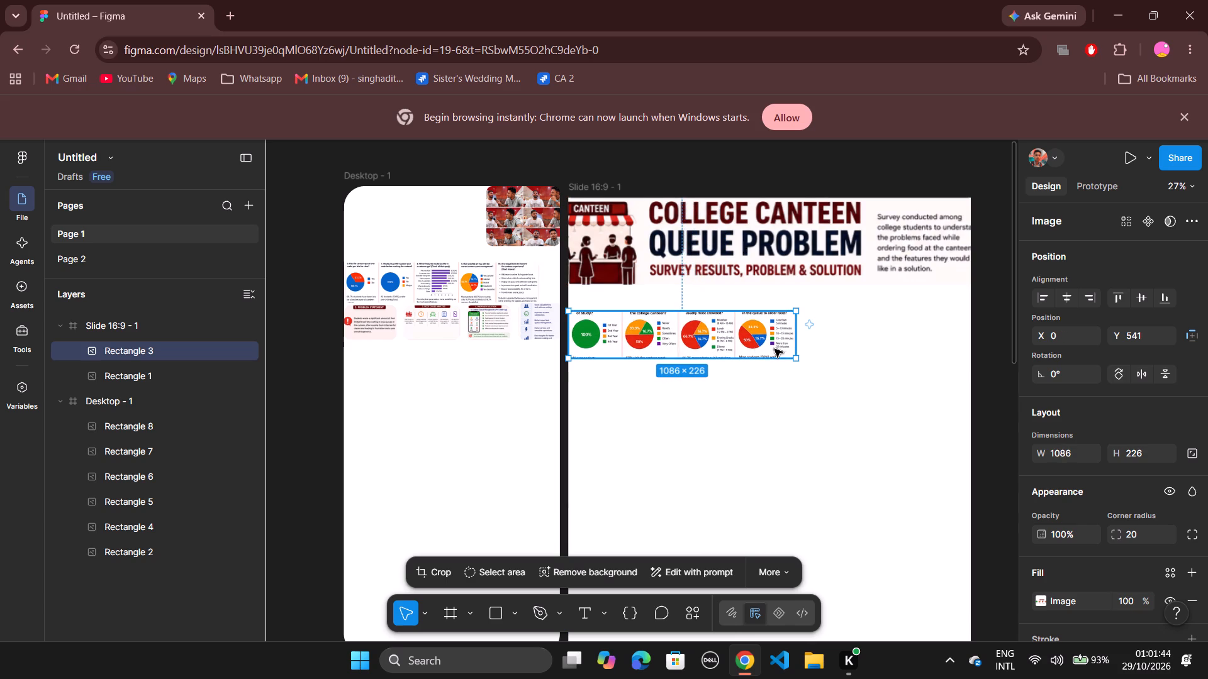
drag(797, 338, 863, 338)
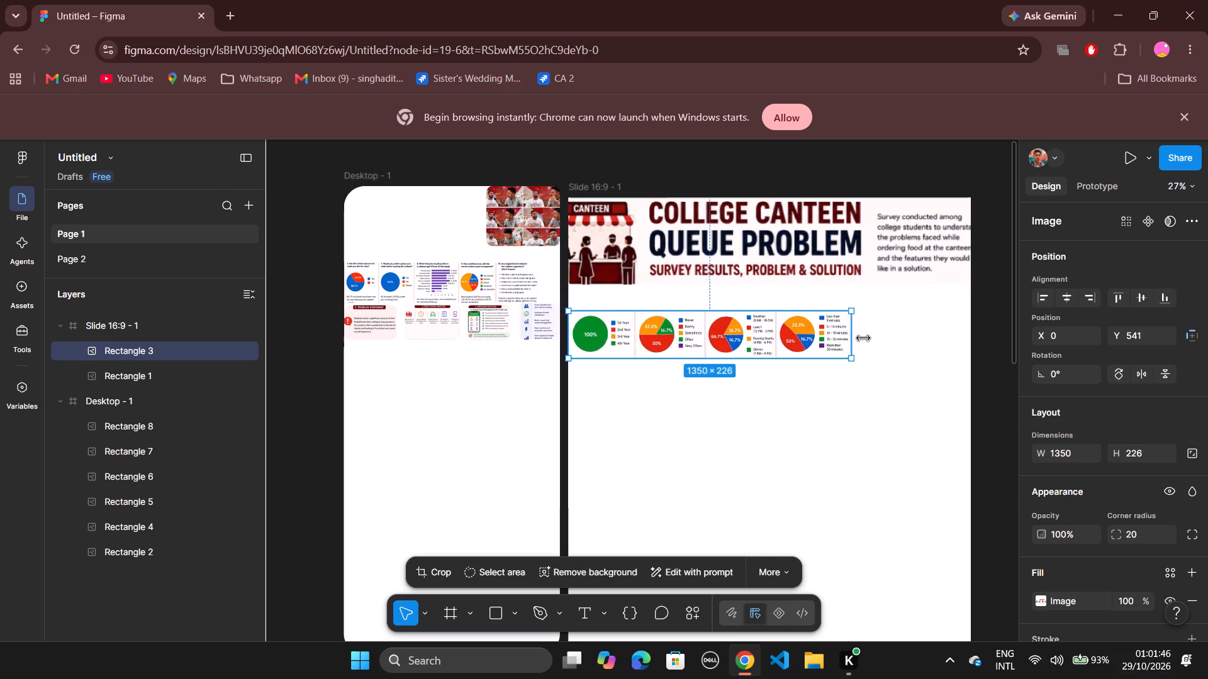
drag(863, 338, 968, 336)
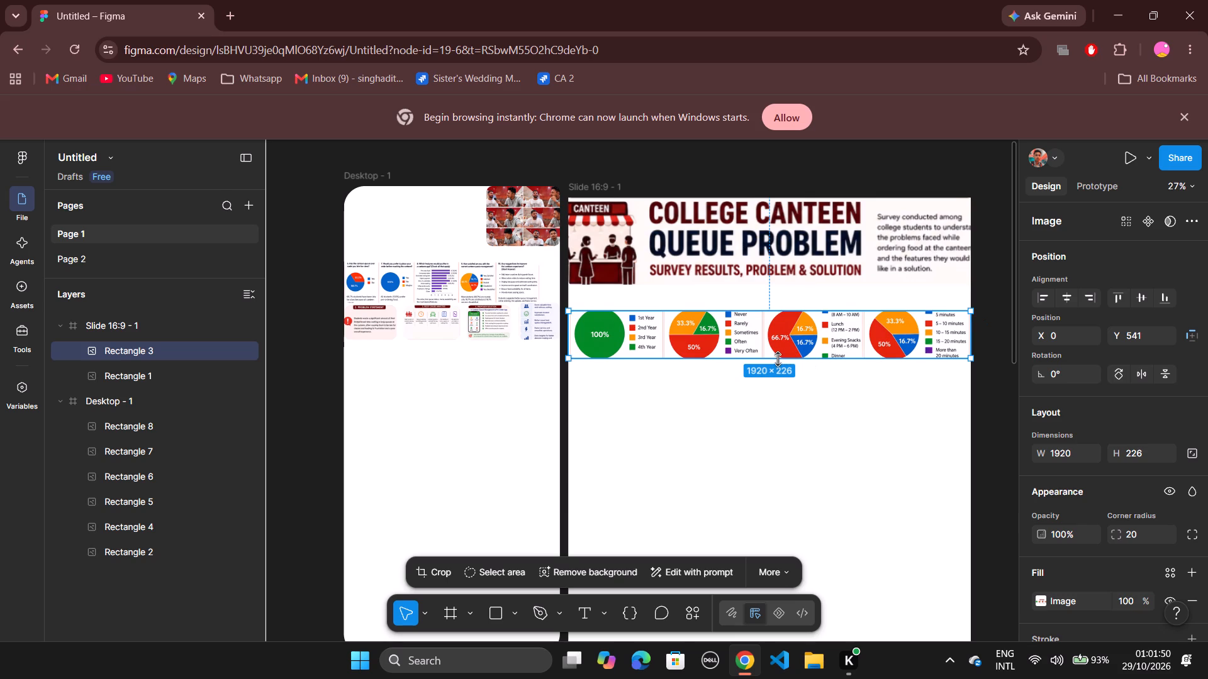
drag(778, 359, 785, 438)
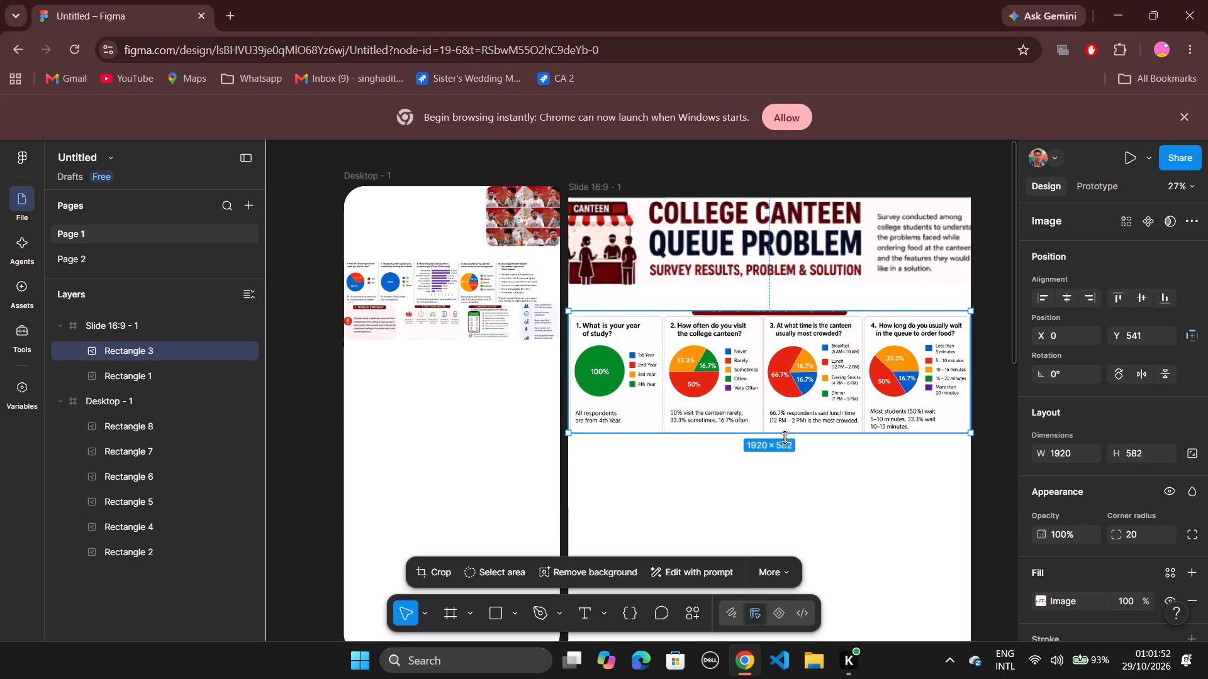
drag(785, 438, 787, 458)
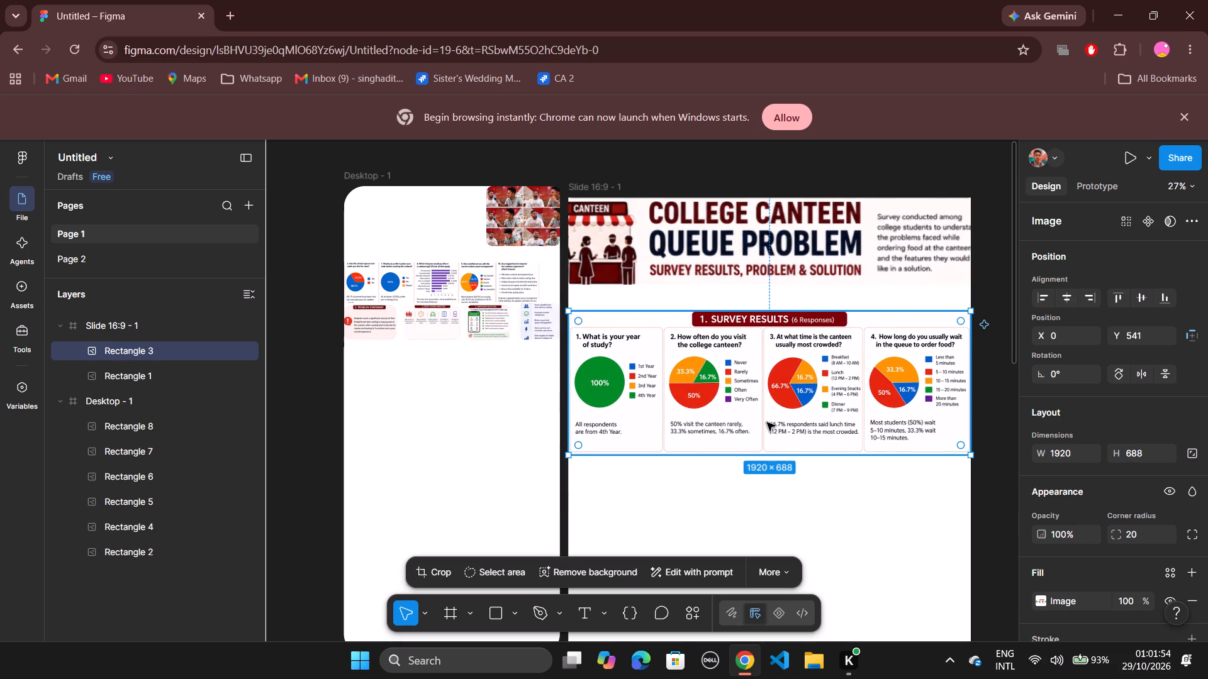
Nudge the Survey Results image vertically to Y 437, just below the College Canteen Queue Problem banner, and deselect it.
click(759, 409)
key(Up)
key(Up)
key(Up)
key(Up)
key(Up)
key(Up)
key(Up)
key(Up)
key(Up)
key(Up)
key(Up)
key(Up)
key(Up)
key(Up)
key(Up)
key(Up)
key(Up)
key(Up)
key(Up)
key(Up)
key(Up)
key(Up)
key(Up)
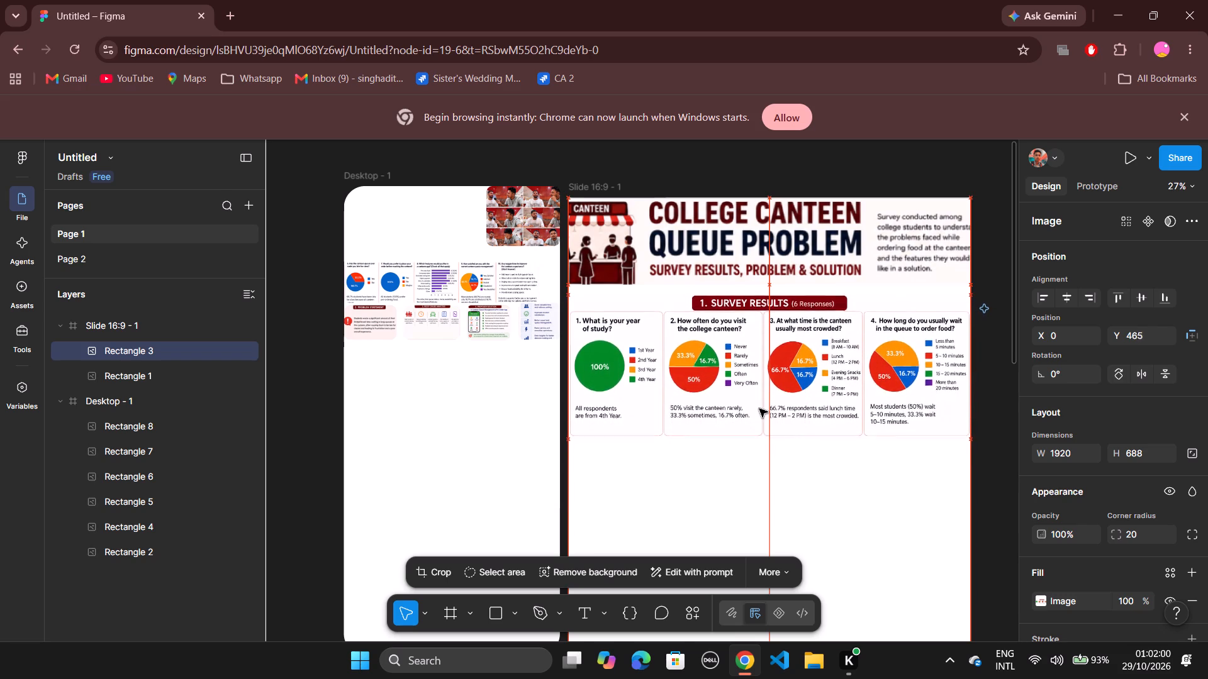
key(Up)
key(Up)
key(Up)
key(Up)
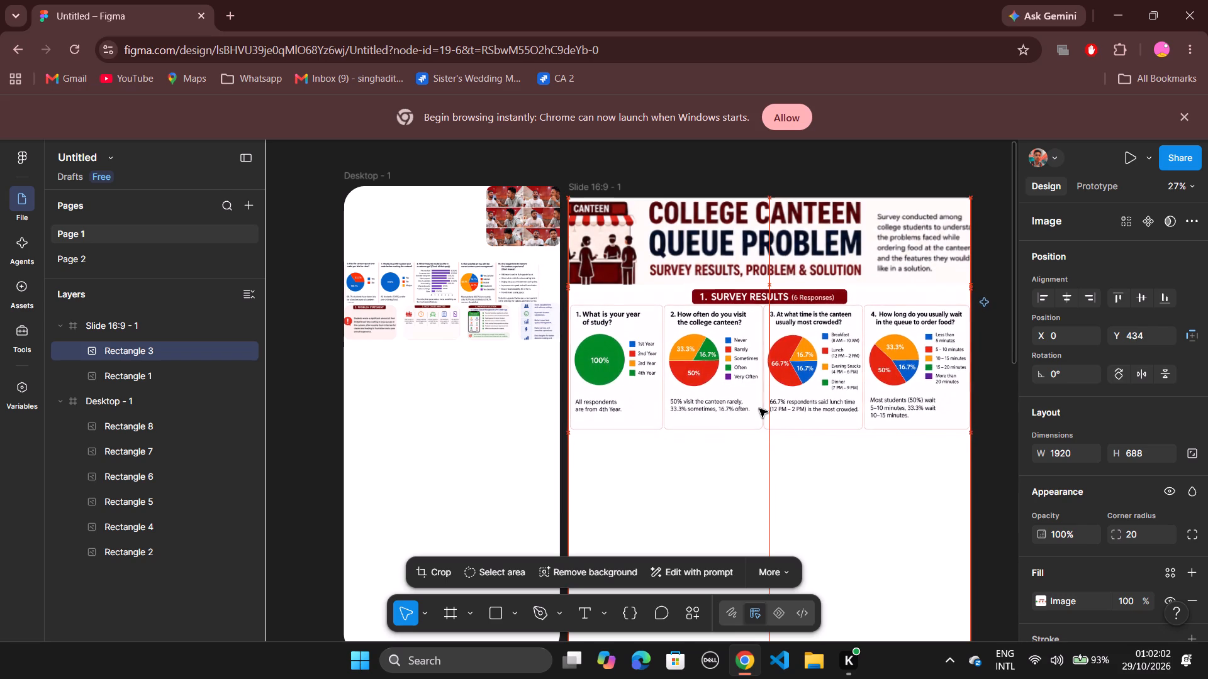
key(Up)
key(Up)
key(Up)
key(Up)
key(Up)
key(Up)
key(Up)
key(Up)
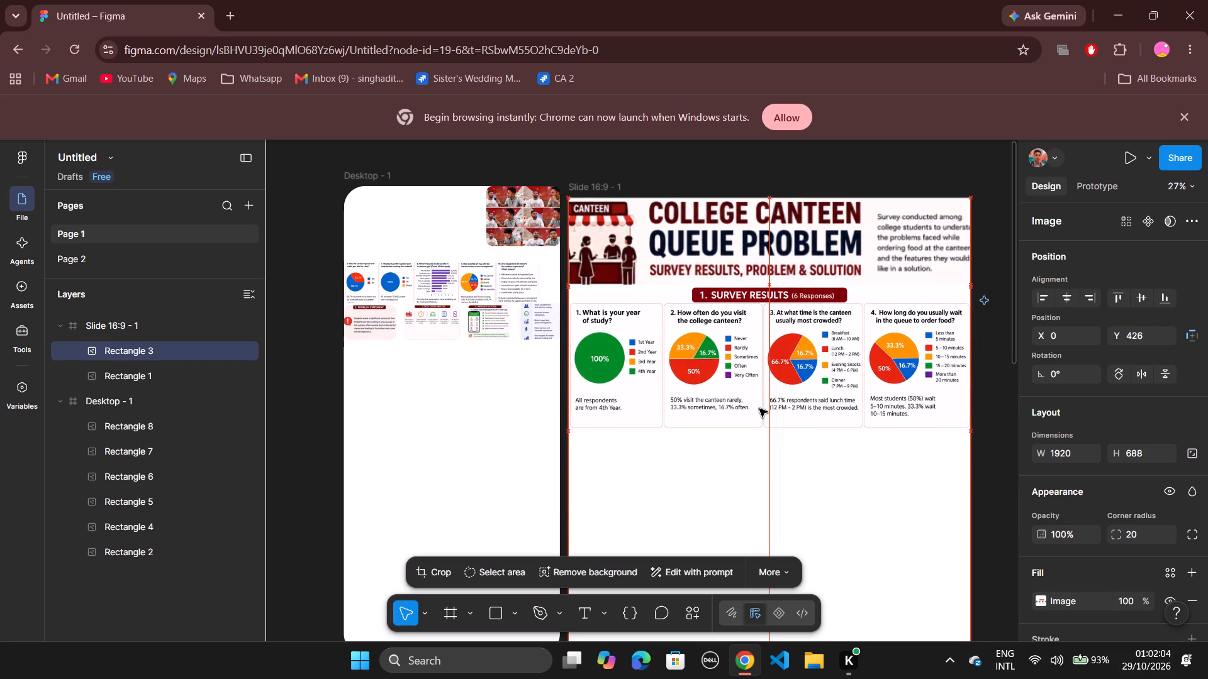
key(Down)
key(Down)
key(Down)
key(Down)
key(Down)
key(Down)
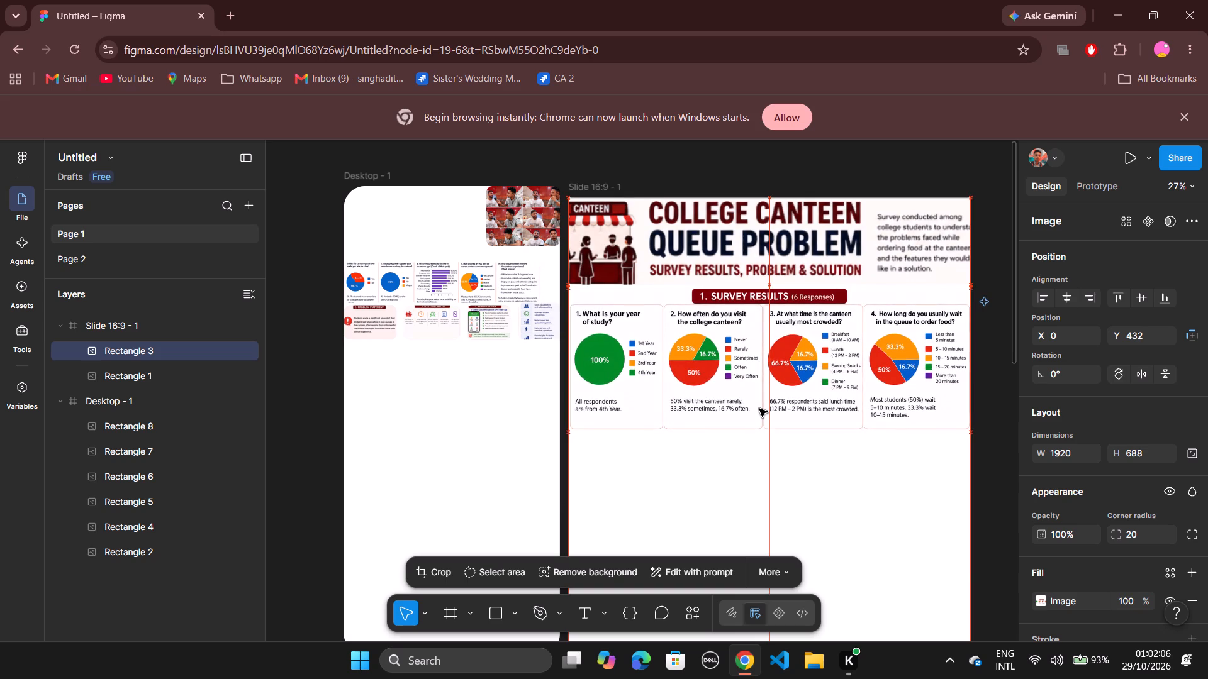
key(Down)
key(Down)
key(Down)
key(Down)
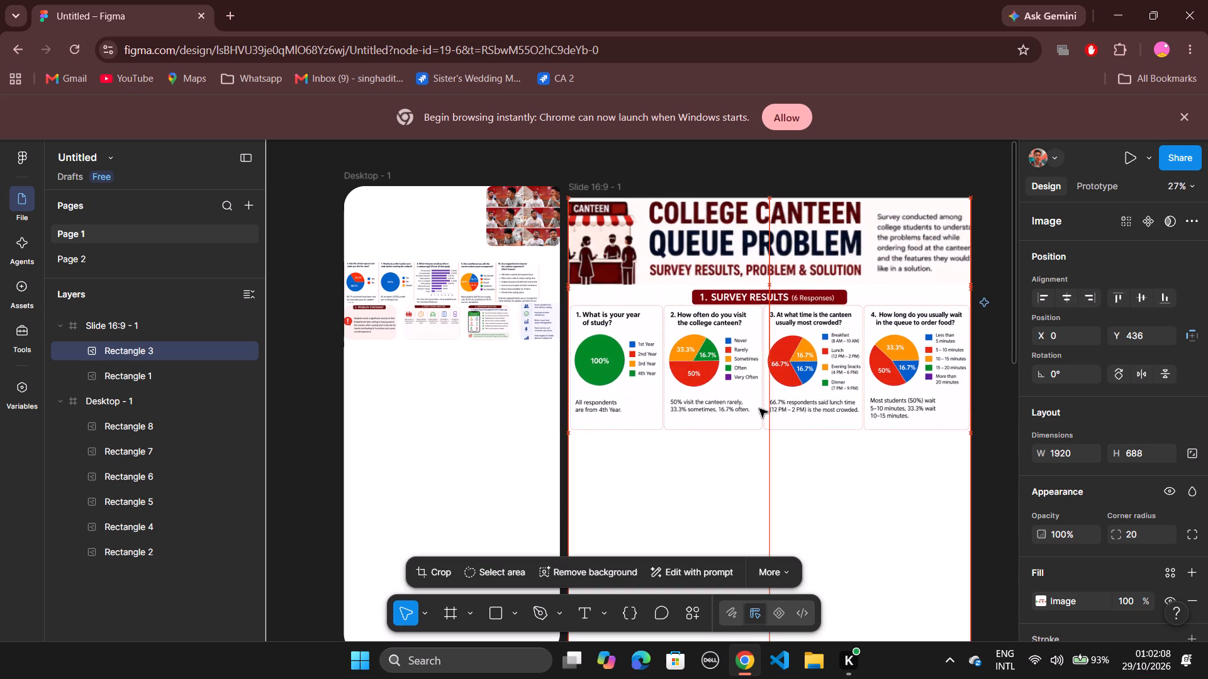
key(Down)
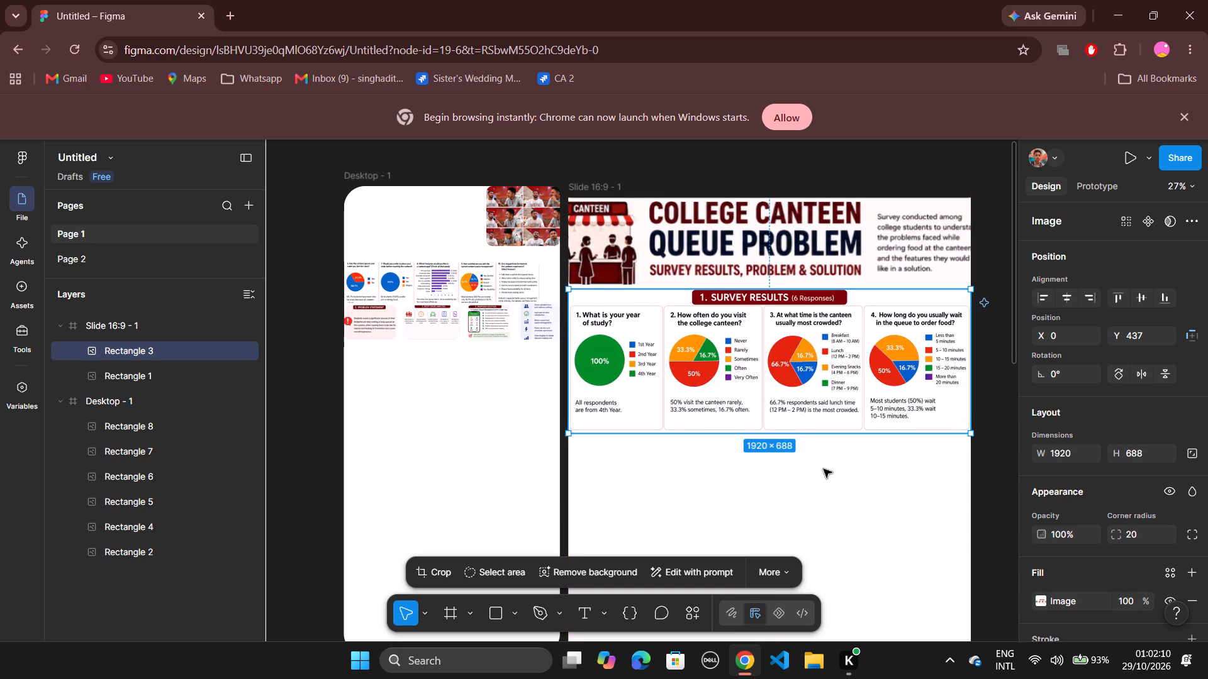
click(825, 470)
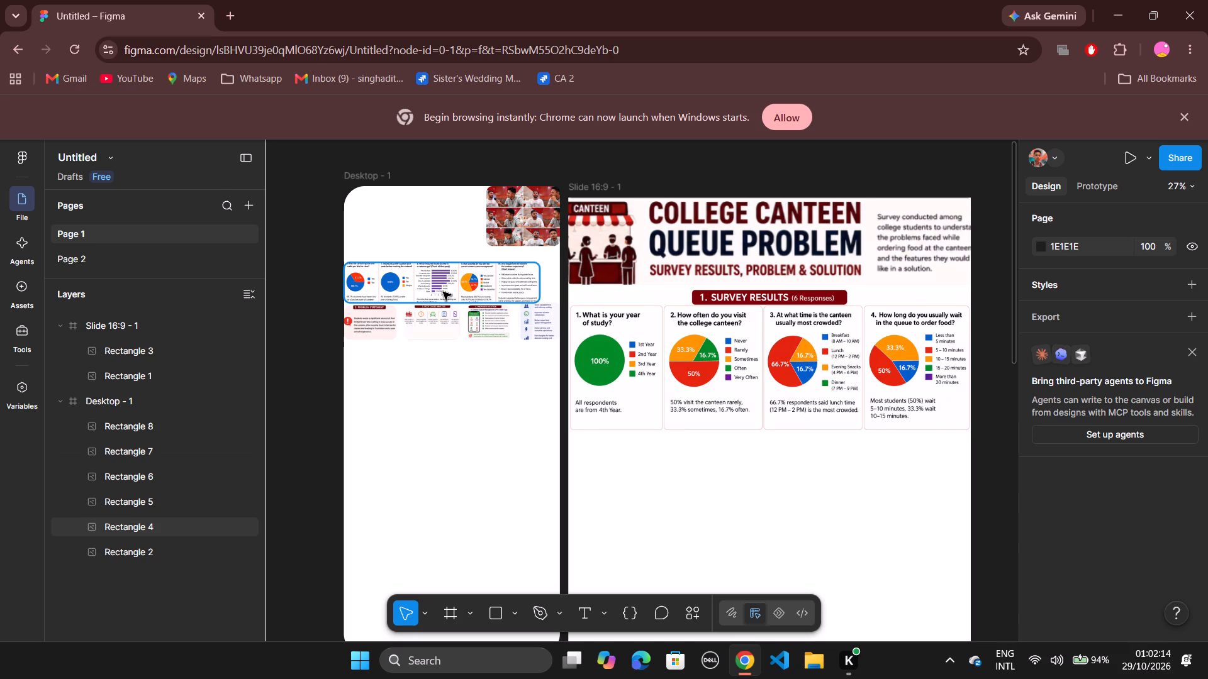
Move the image with questions 6 to 10 from Desktop - 1 into Slide 16:9 - 1, at about X 577, Y 1408.
drag(443, 292, 638, 456)
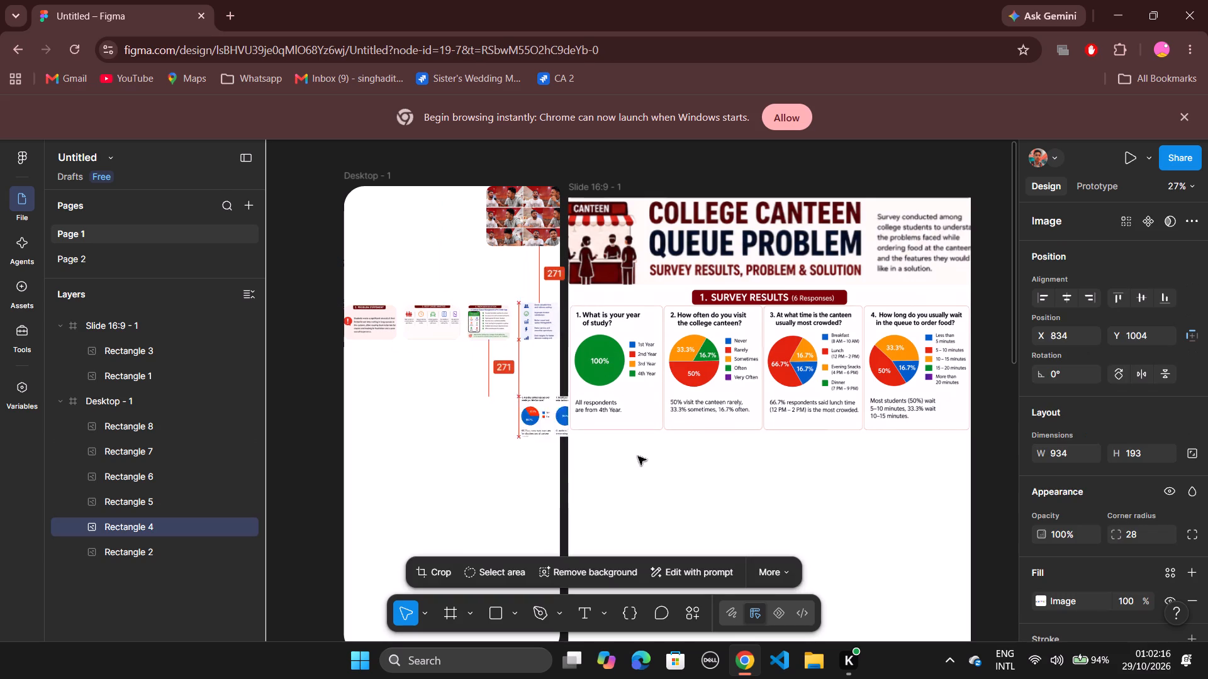
drag(638, 456, 790, 522)
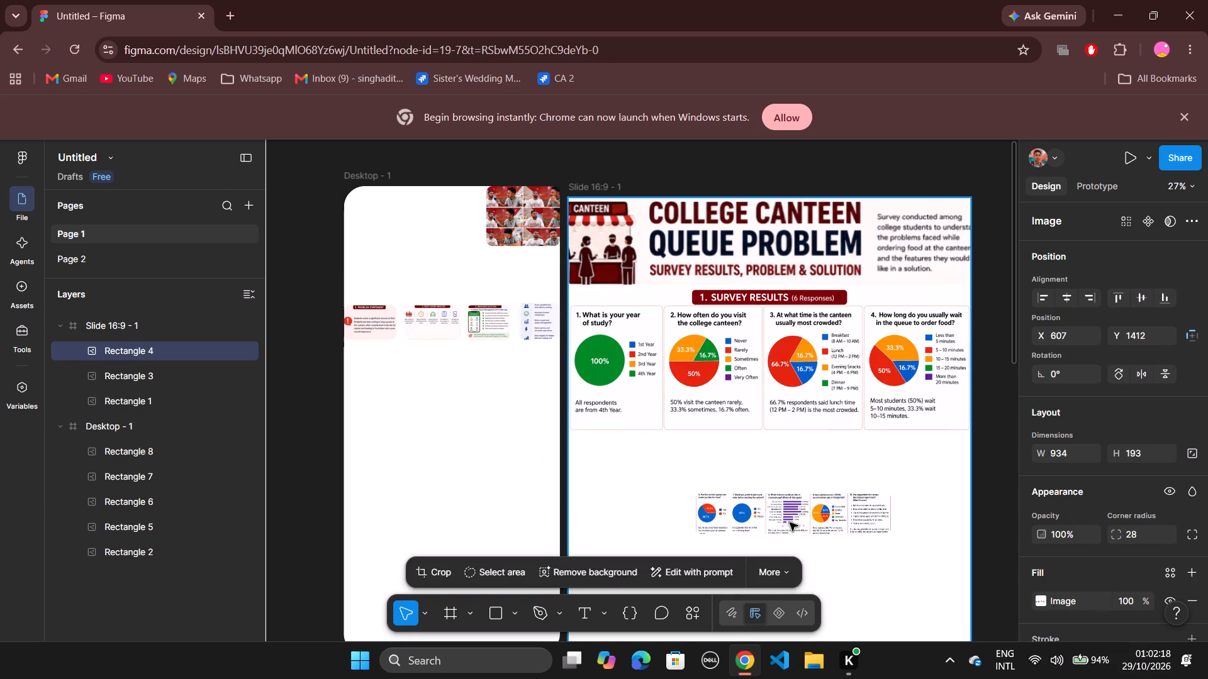
drag(790, 522, 788, 522)
Stretch the questions 6 to 10 image to the full width of 1920 from X 0, and extend it upward to Y 1149, height 452.
scroll(765, 480, down, 1)
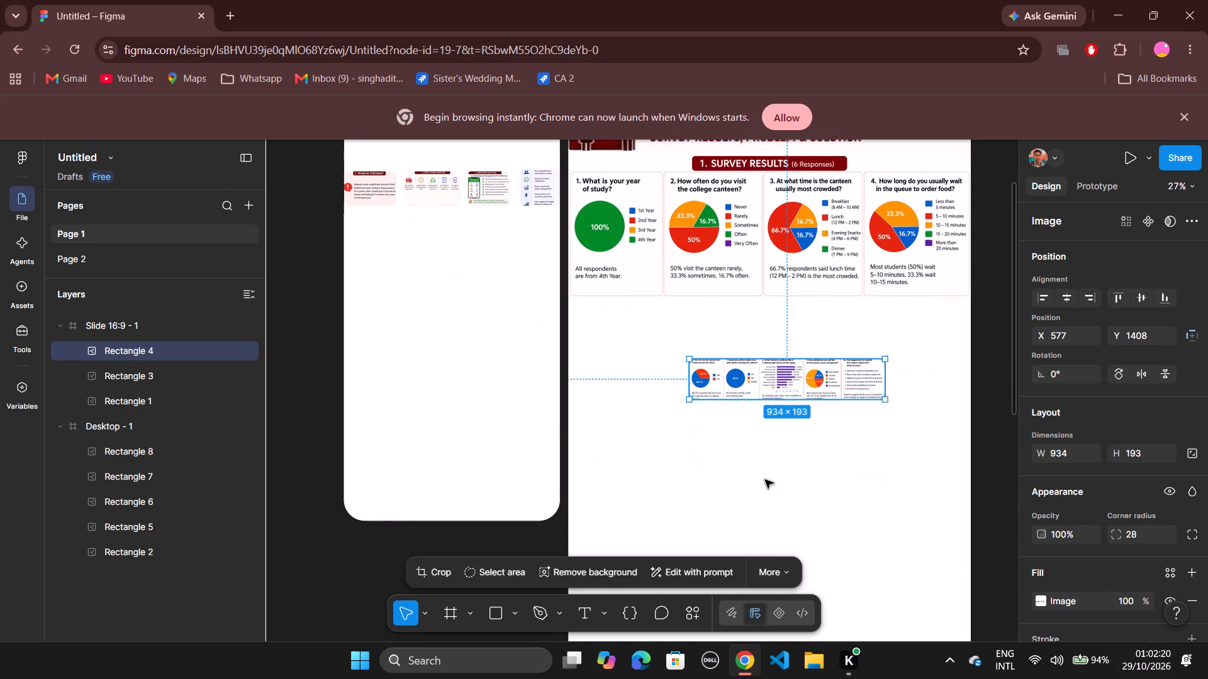
scroll(765, 480, down, 1)
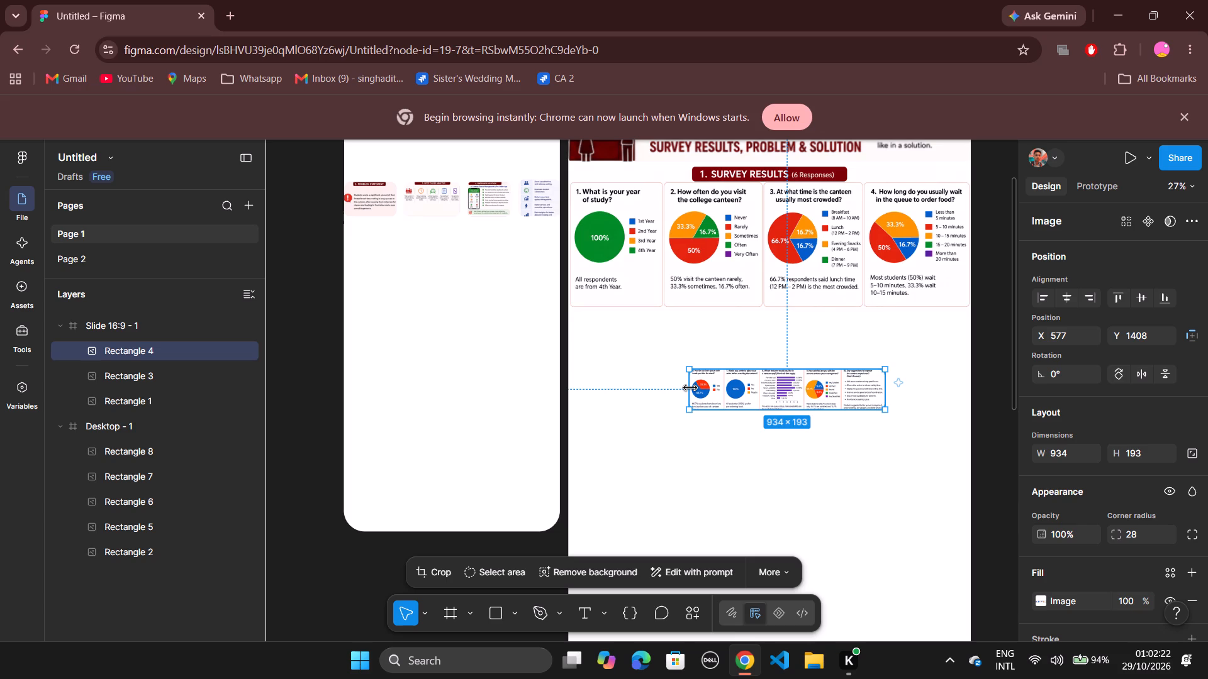
drag(690, 387, 572, 388)
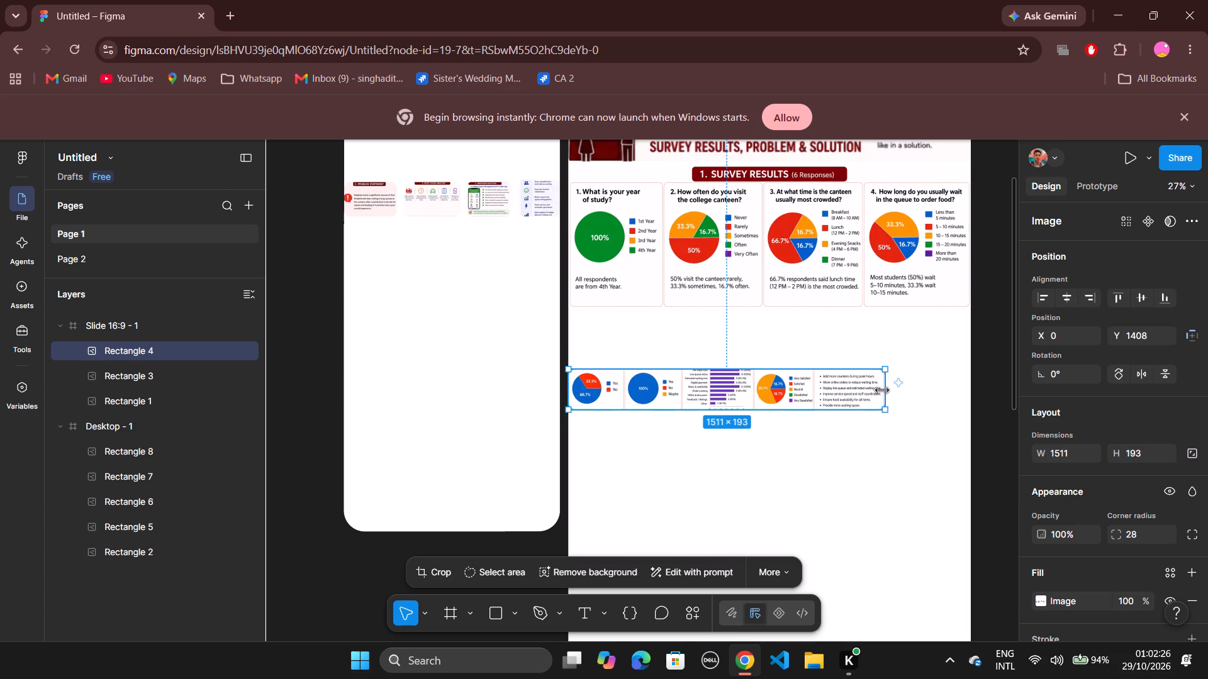
drag(885, 390, 965, 390)
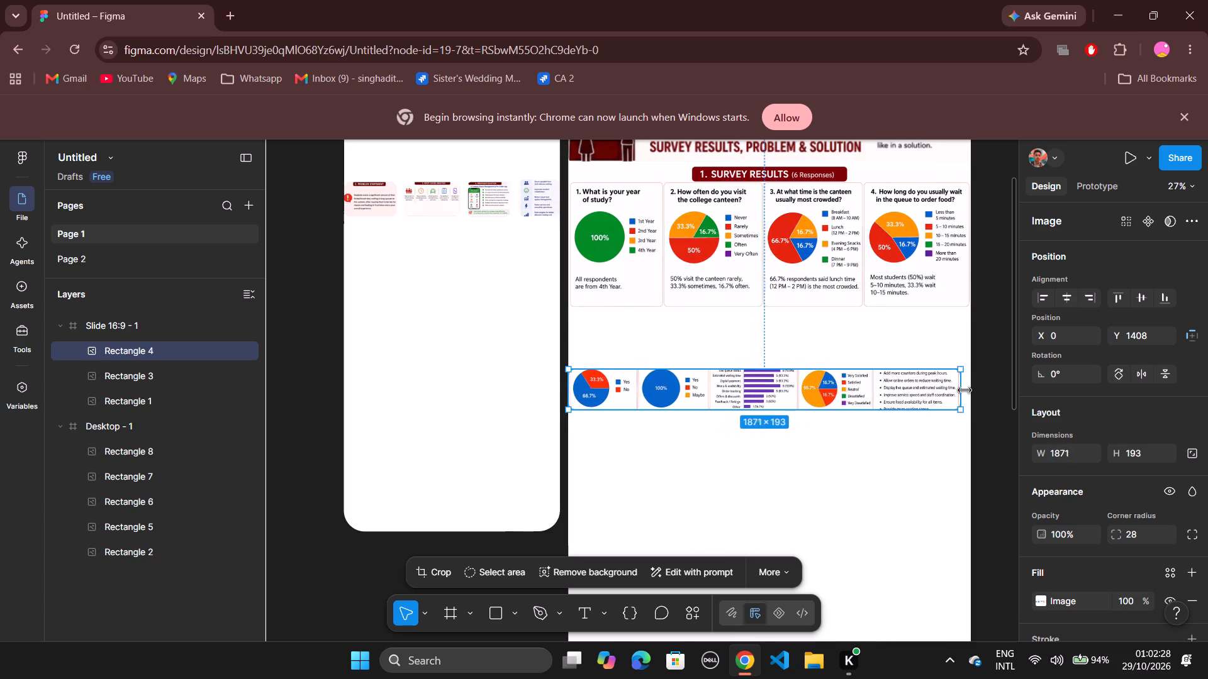
drag(965, 390, 972, 390)
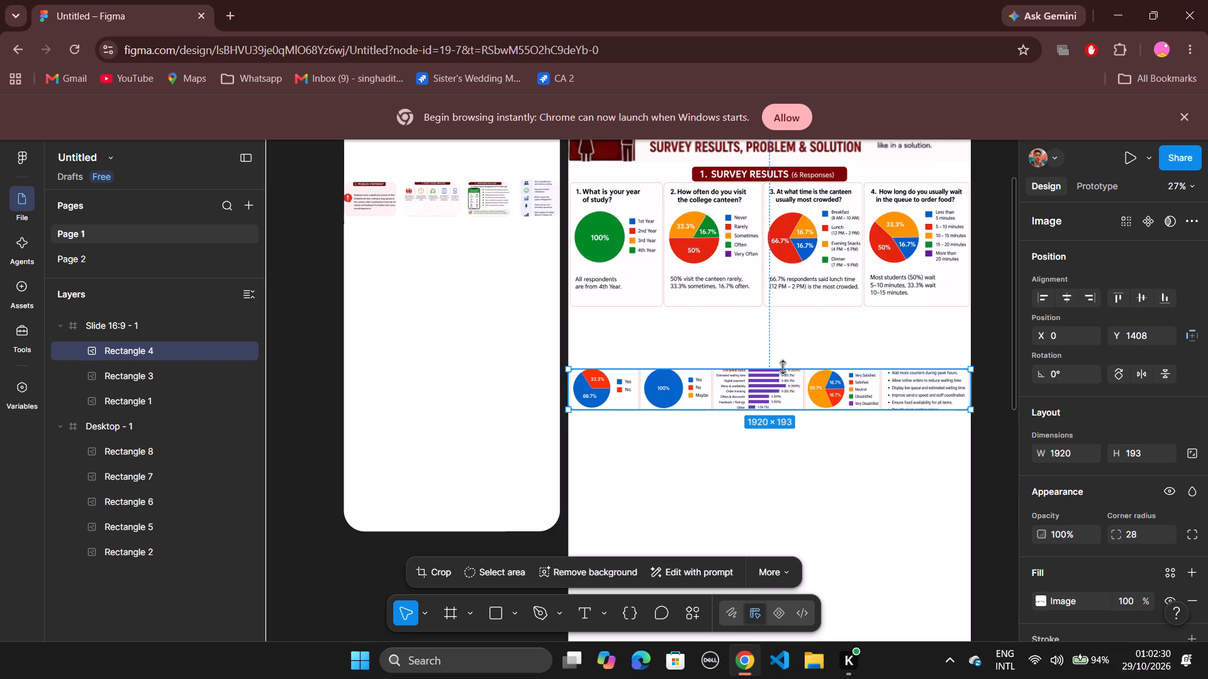
drag(783, 367, 783, 322)
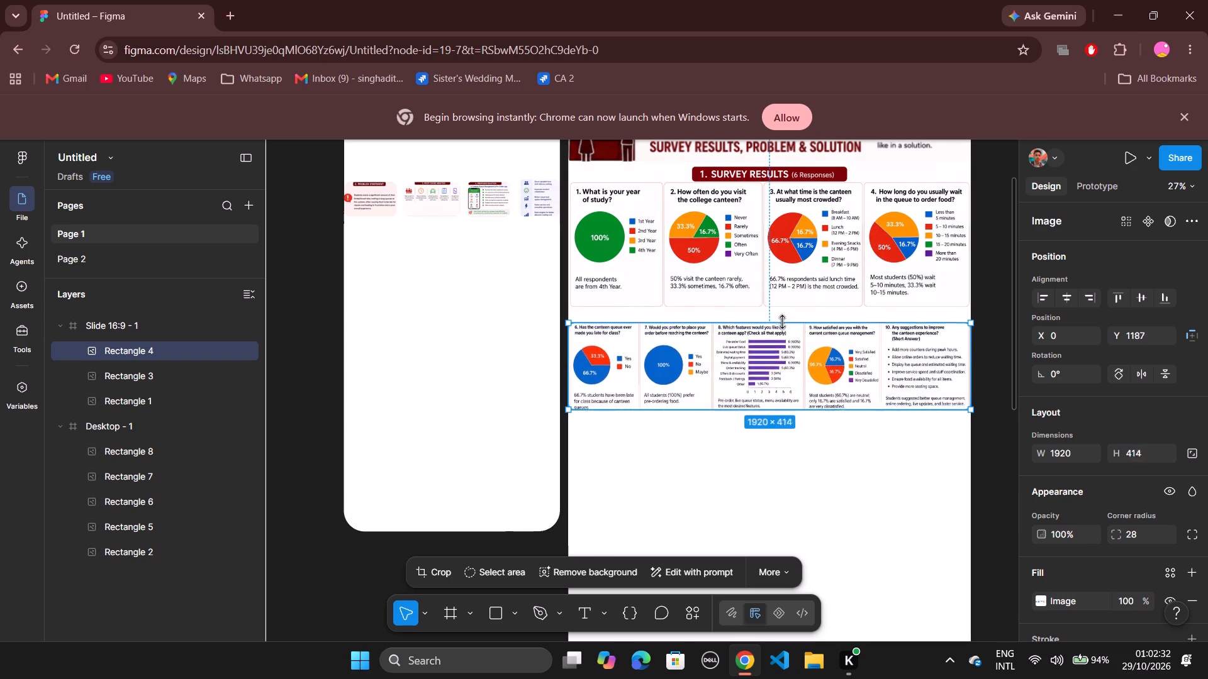
drag(783, 322, 782, 316)
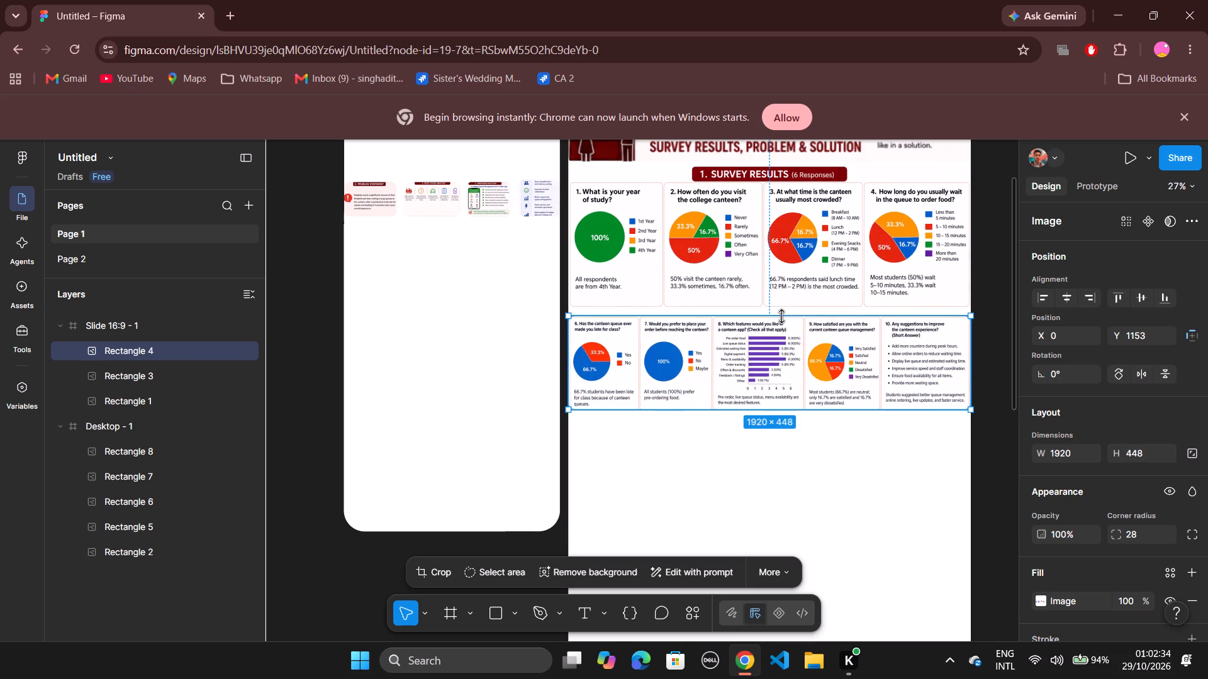
drag(782, 316, 781, 315)
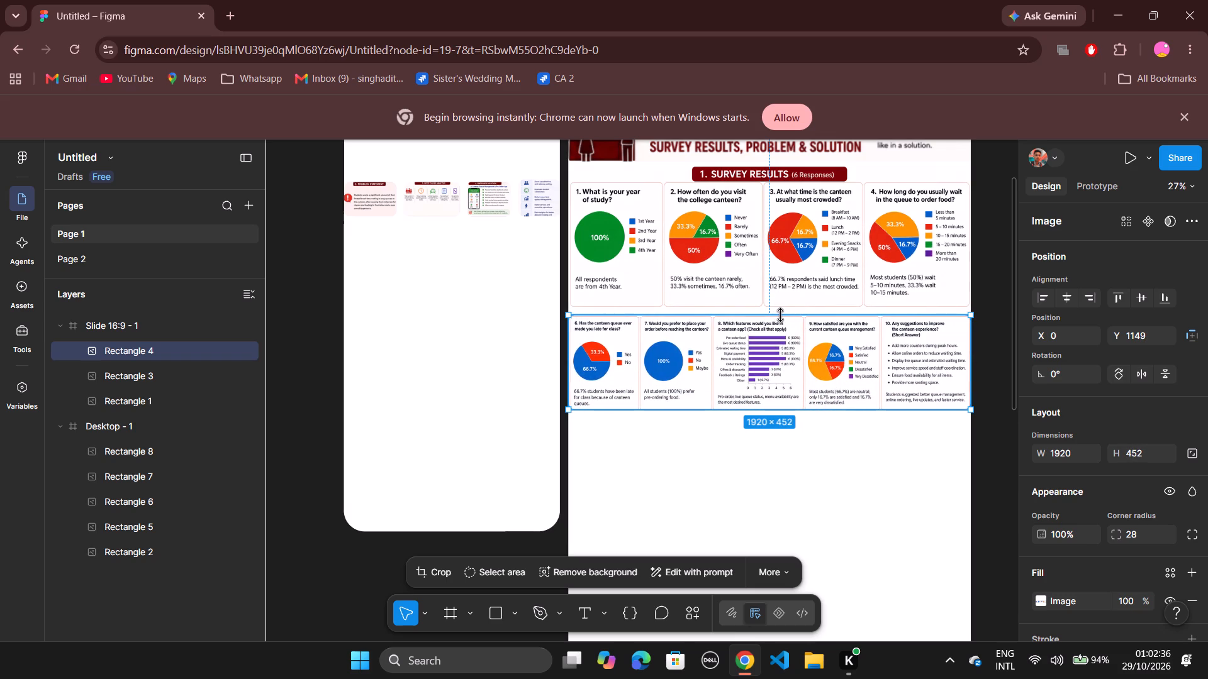
Extend the questions 6 to 10 image upward to Y 1125, height 476, and deselect it.
drag(781, 315, 781, 312)
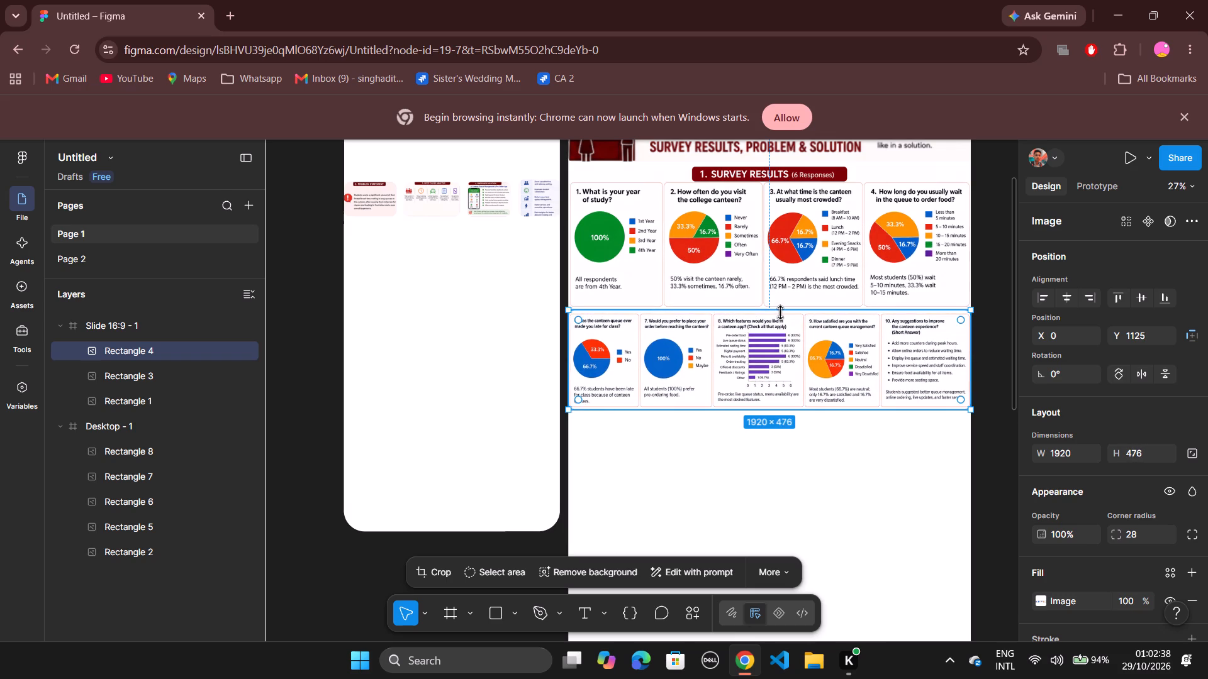
click(898, 480)
Move the Problem Statement image from Desktop - 1 into Slide 16:9 - 1, at about X 101, Y 1718.
scroll(845, 464, right, 1)
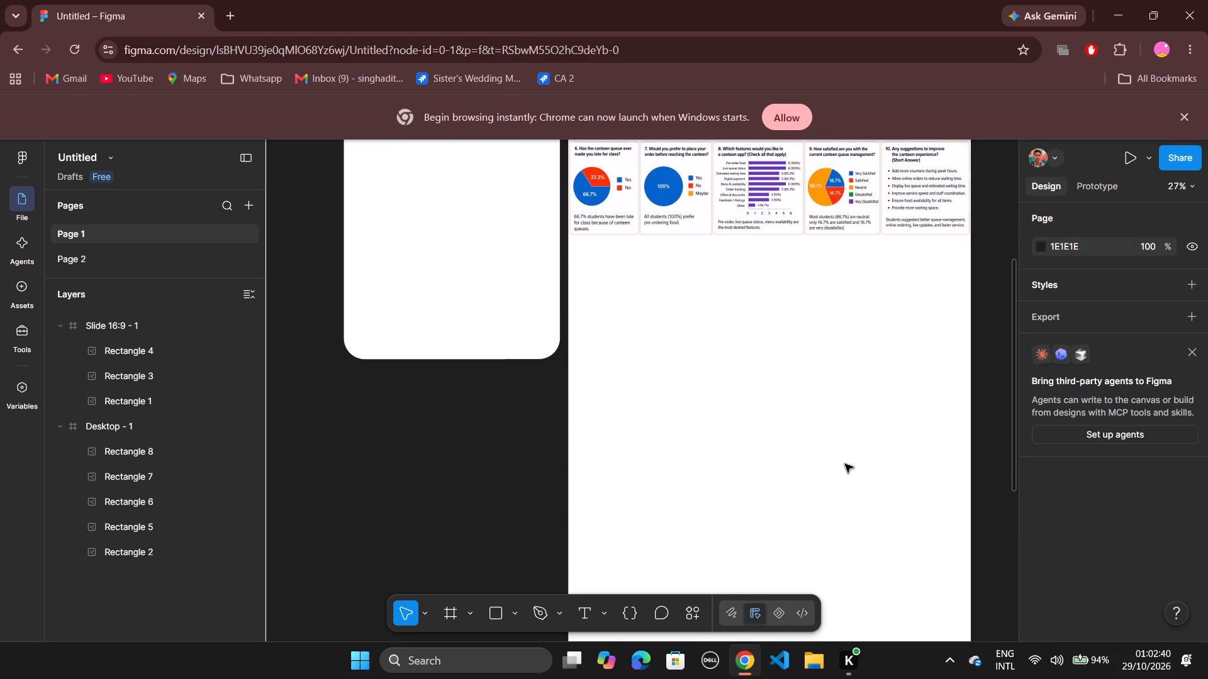
scroll(845, 464, right, 1)
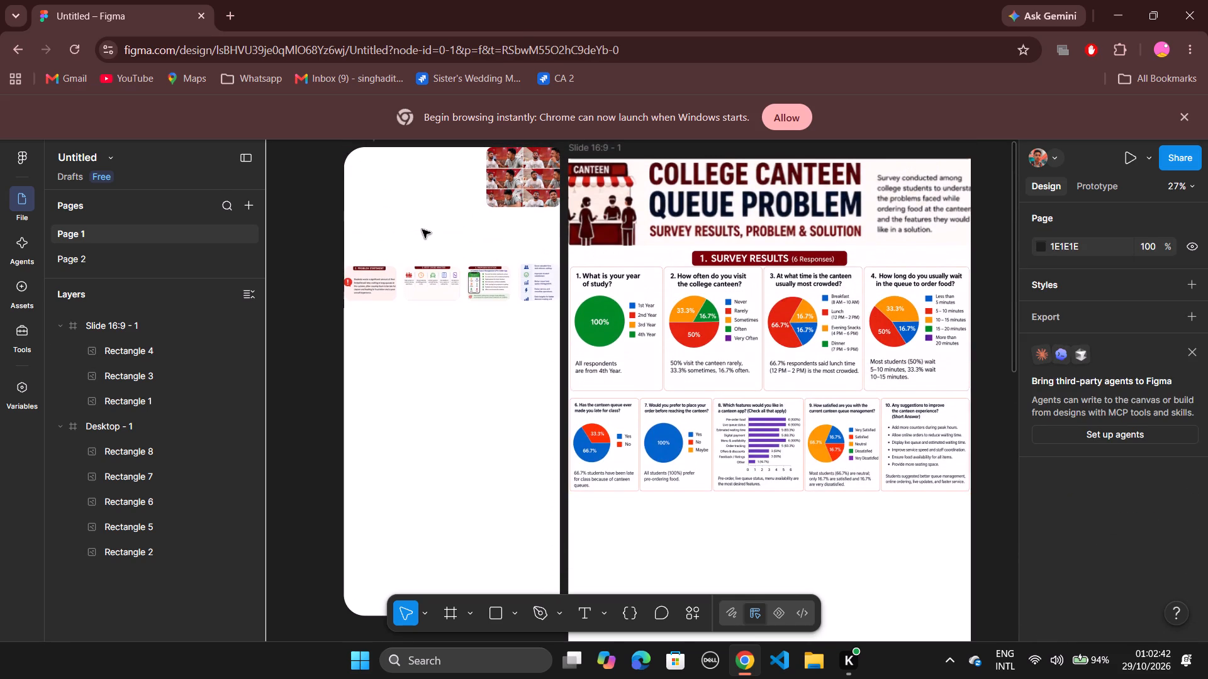
drag(378, 283, 450, 375)
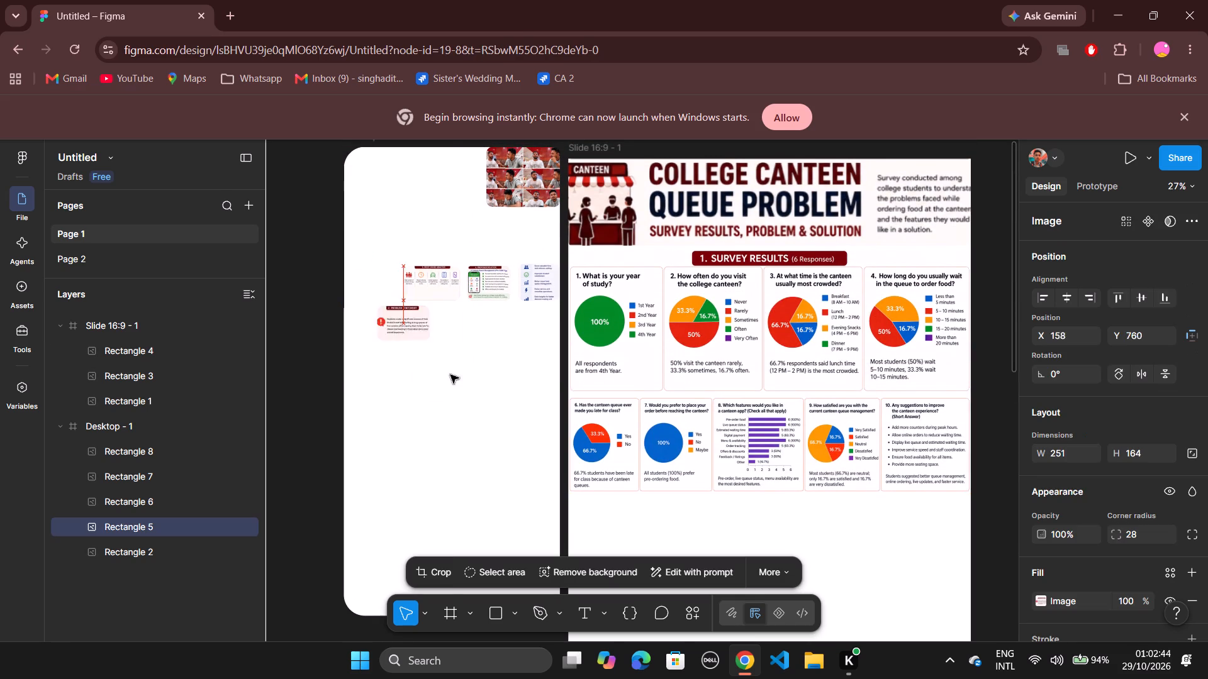
drag(450, 375, 624, 535)
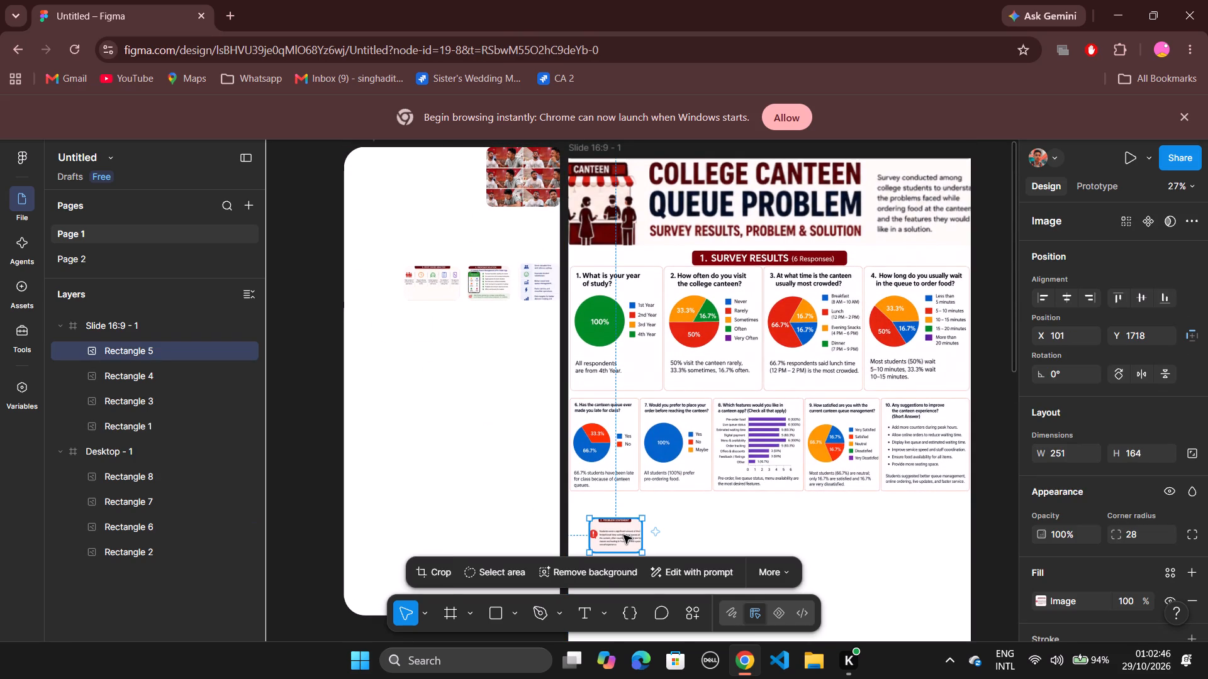
Enlarge the Problem Statement image to about 532 × 336, with its left edge at X 0.
scroll(728, 547, down, 2)
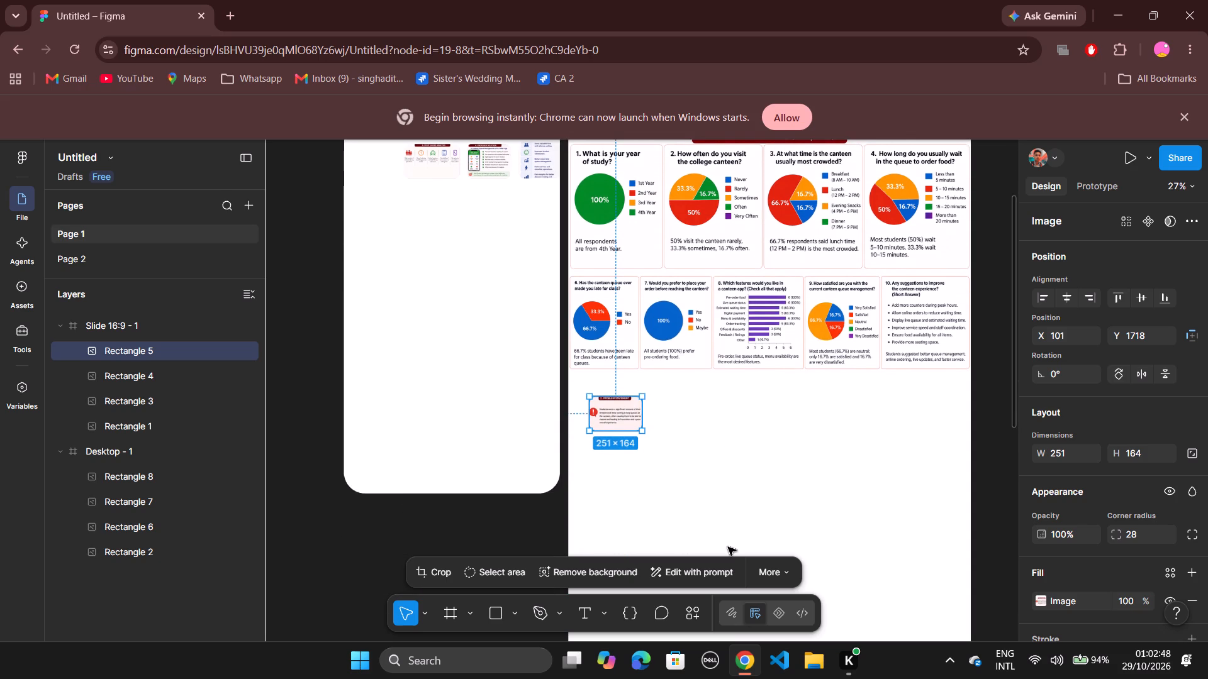
drag(642, 410, 691, 428)
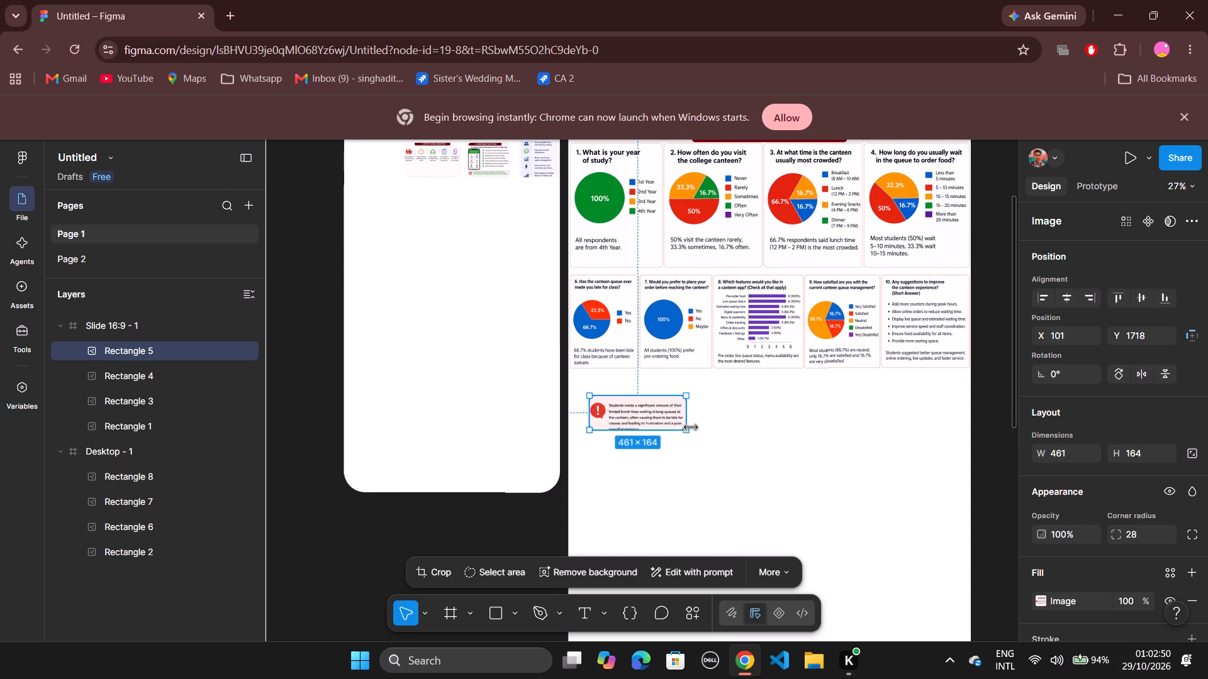
drag(691, 428, 679, 428)
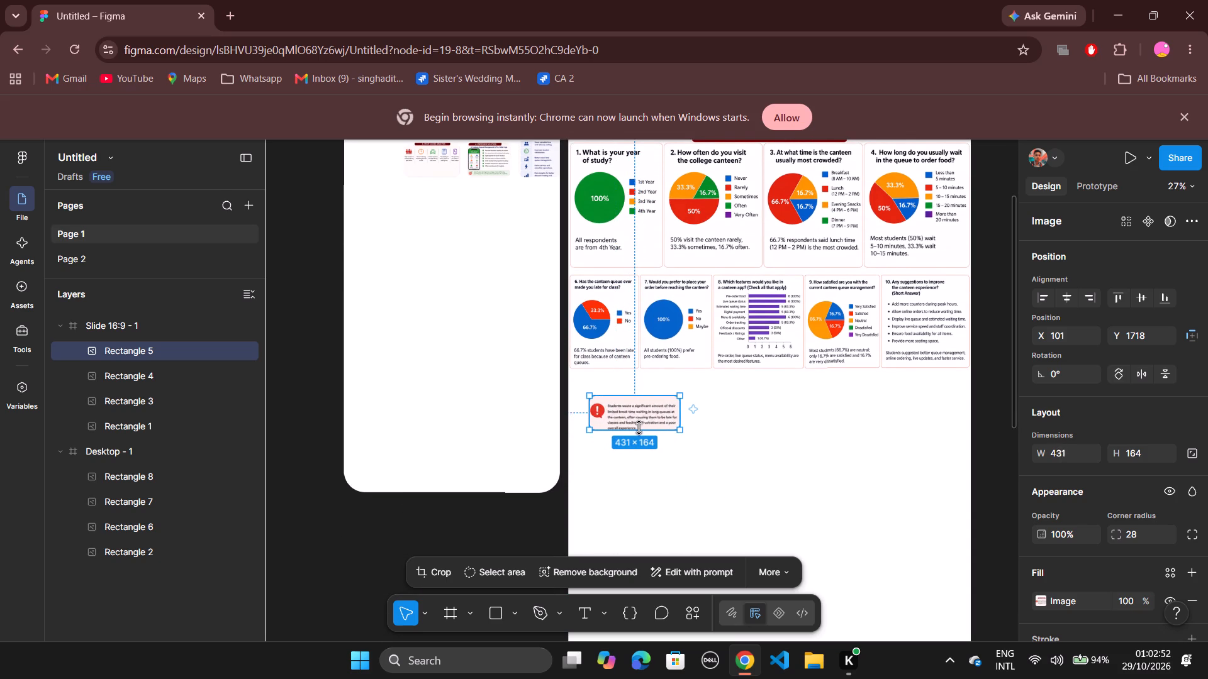
drag(638, 429, 639, 453)
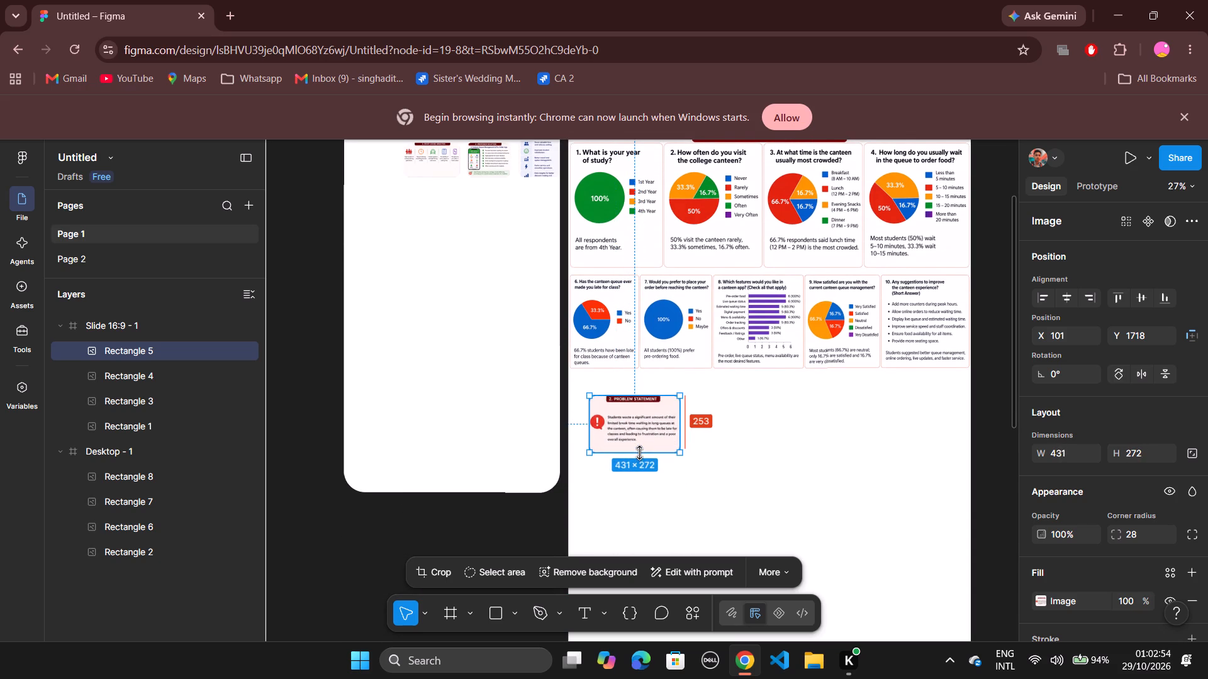
drag(639, 453, 639, 455)
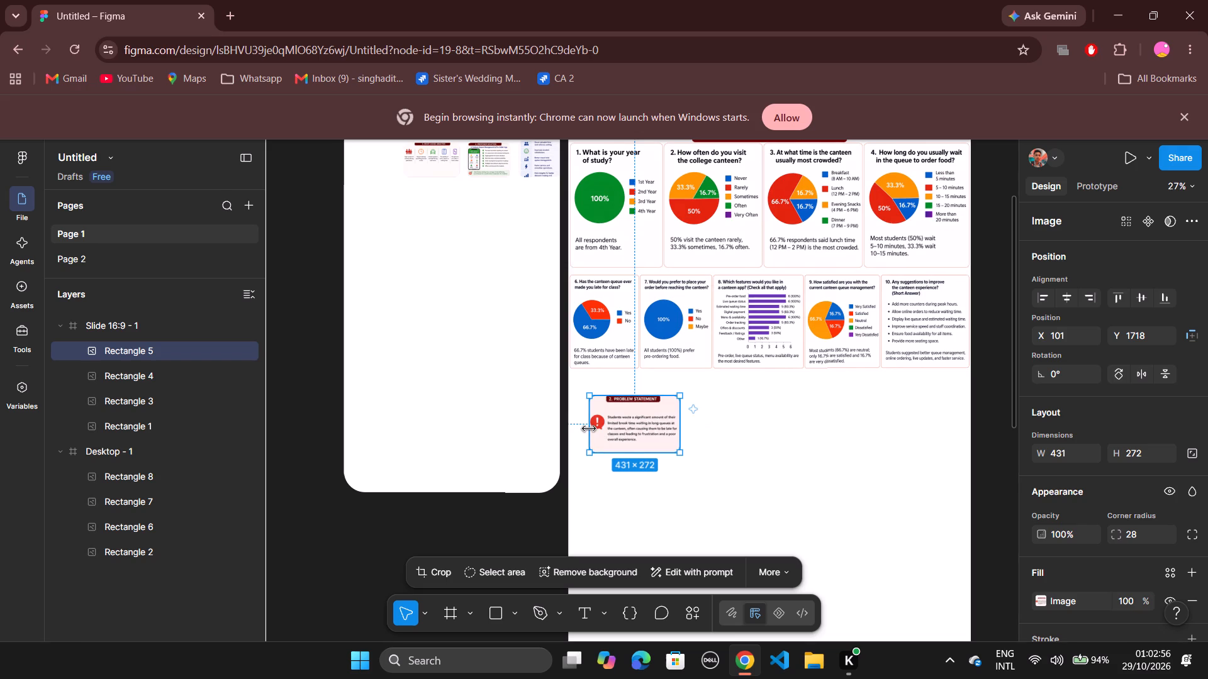
drag(589, 428, 569, 428)
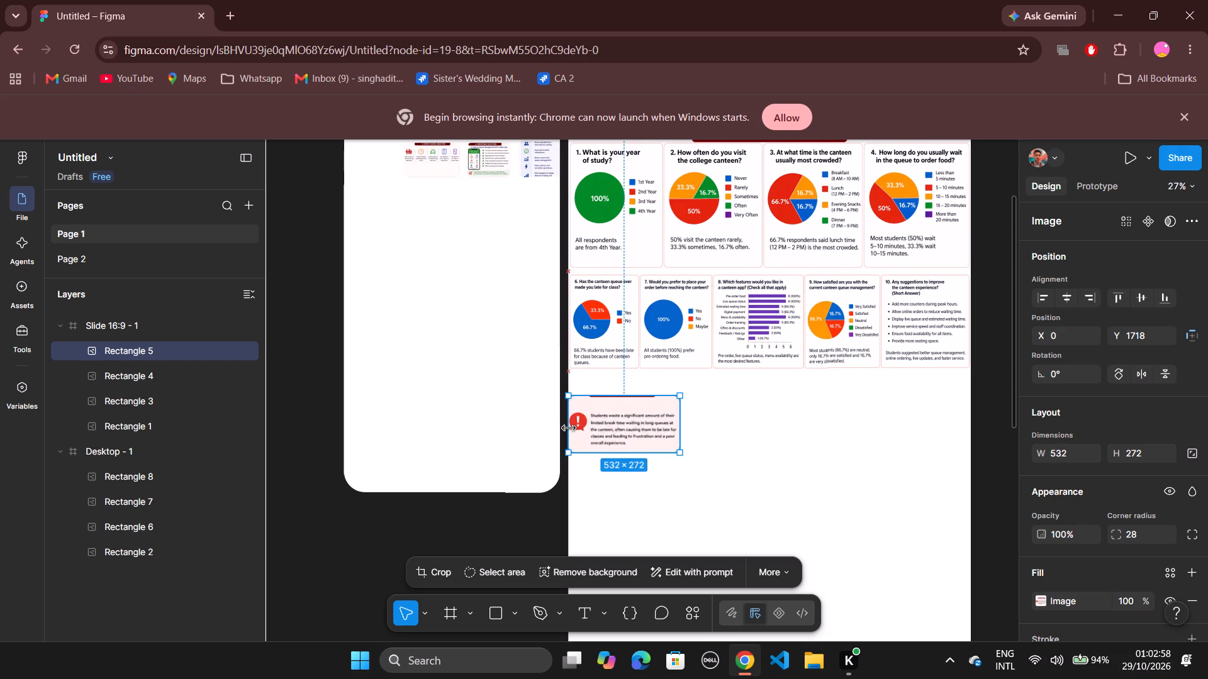
drag(569, 428, 569, 428)
drag(619, 454, 620, 460)
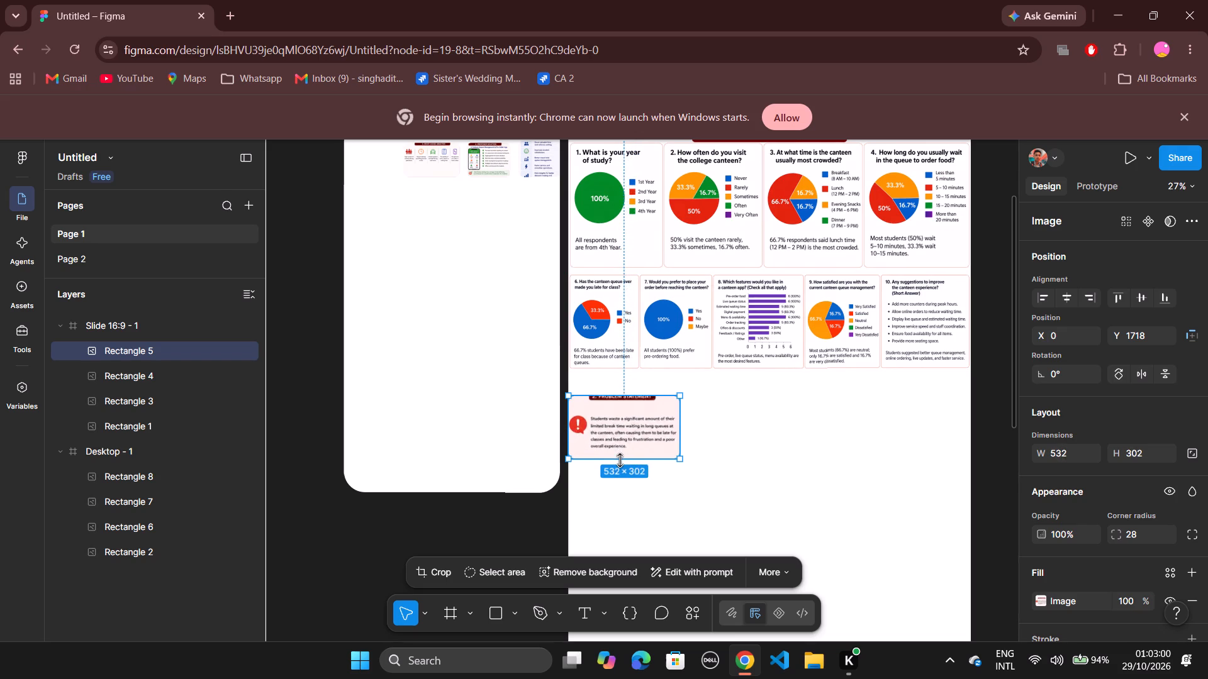
drag(620, 460, 623, 466)
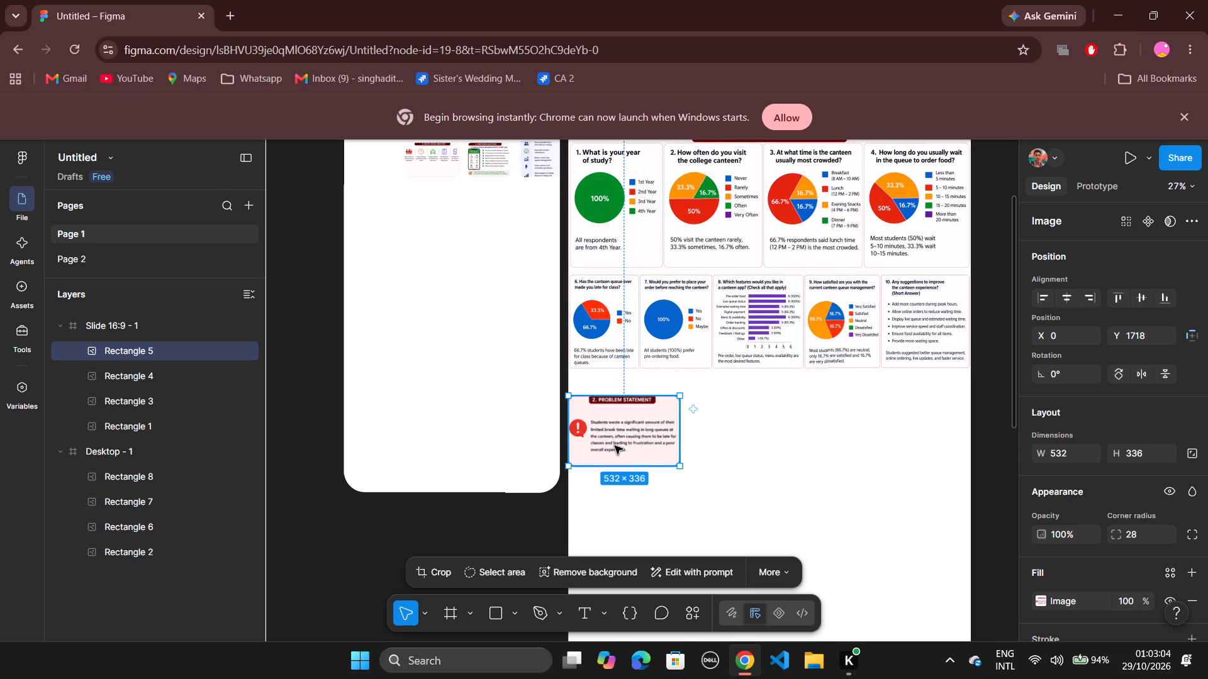
Move the Problem Statement image up to X 0, about Y 1620, just below the questions 6 to 10 image, and deselect it.
drag(615, 441, 616, 428)
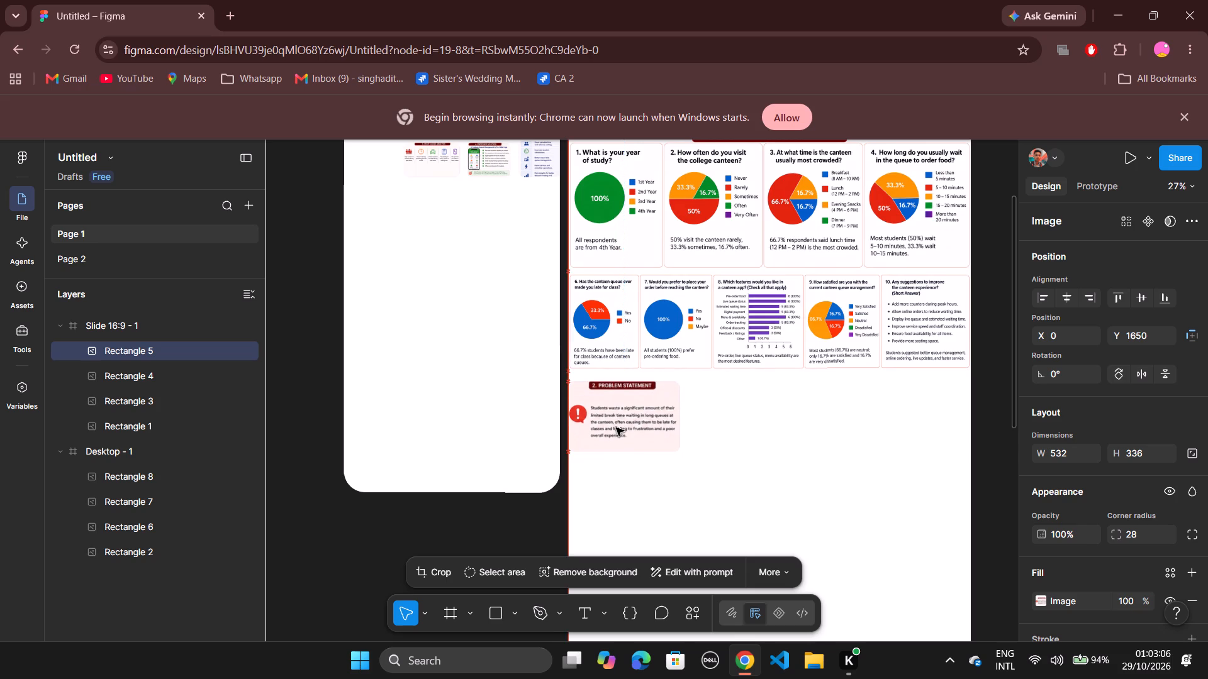
drag(616, 428, 619, 419)
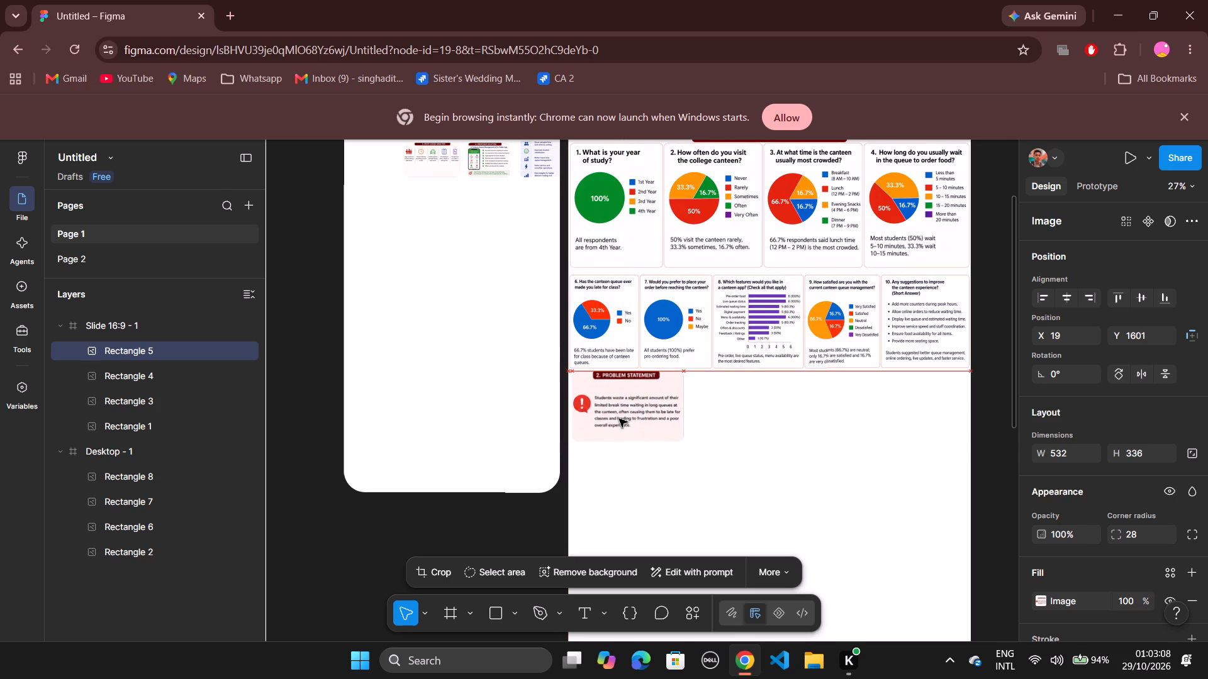
drag(619, 419, 615, 421)
click(742, 429)
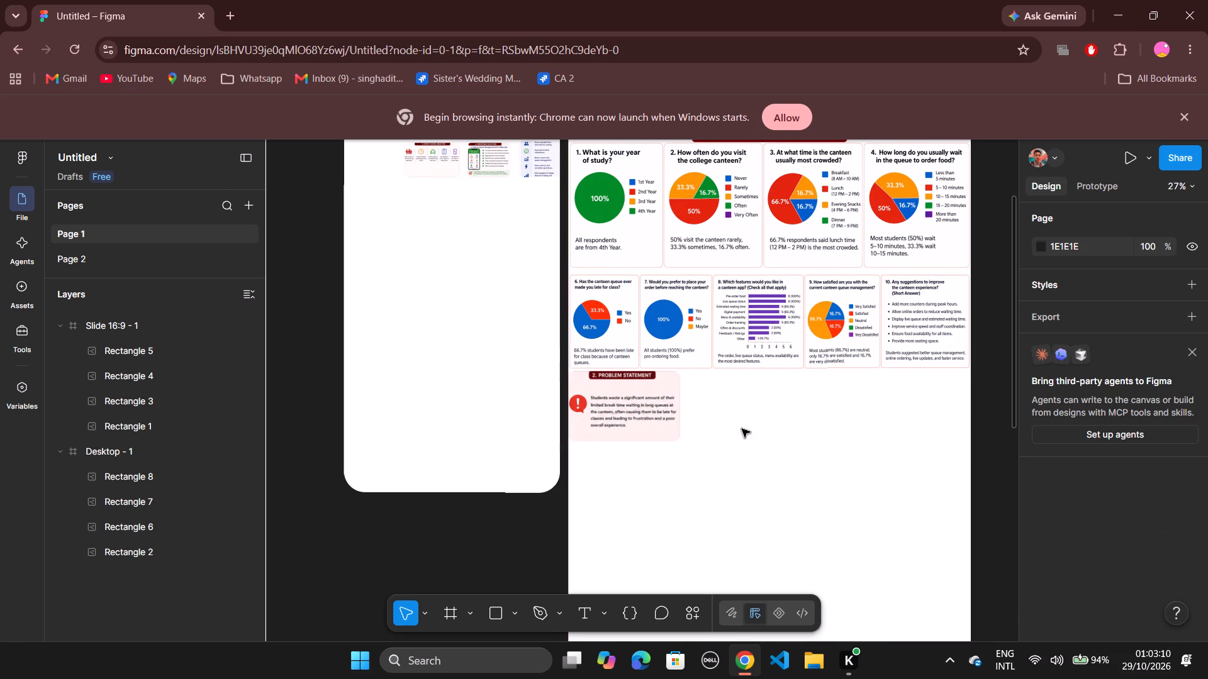
click(637, 414)
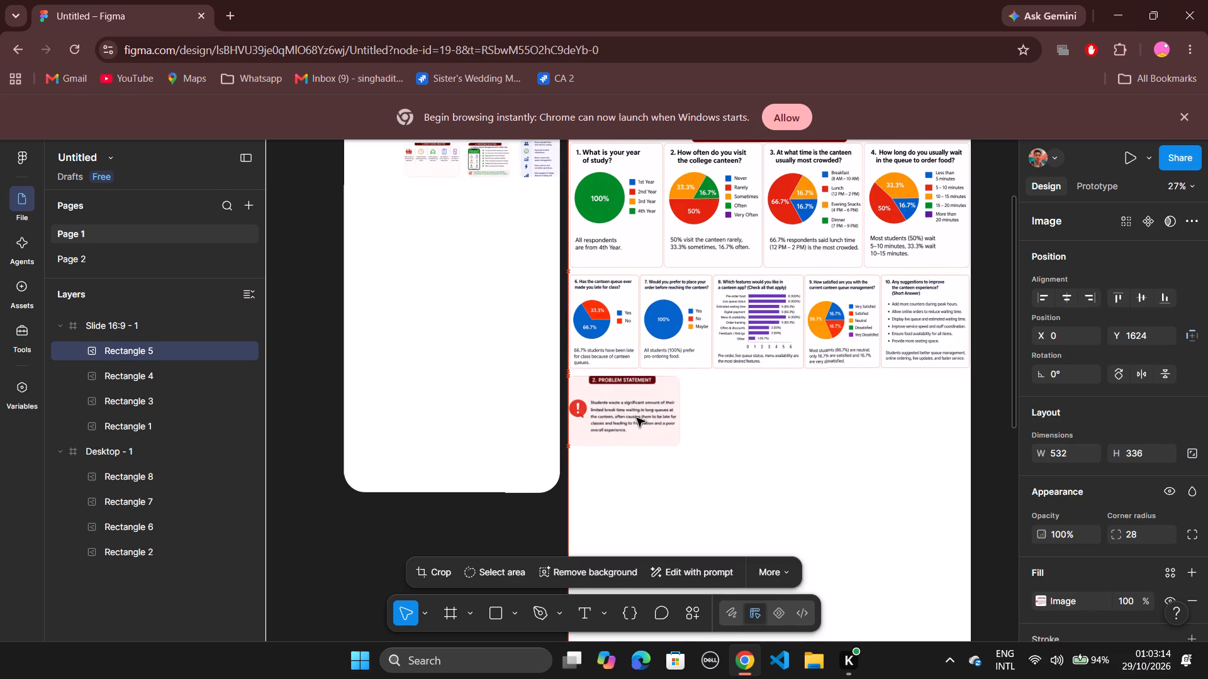
click(785, 409)
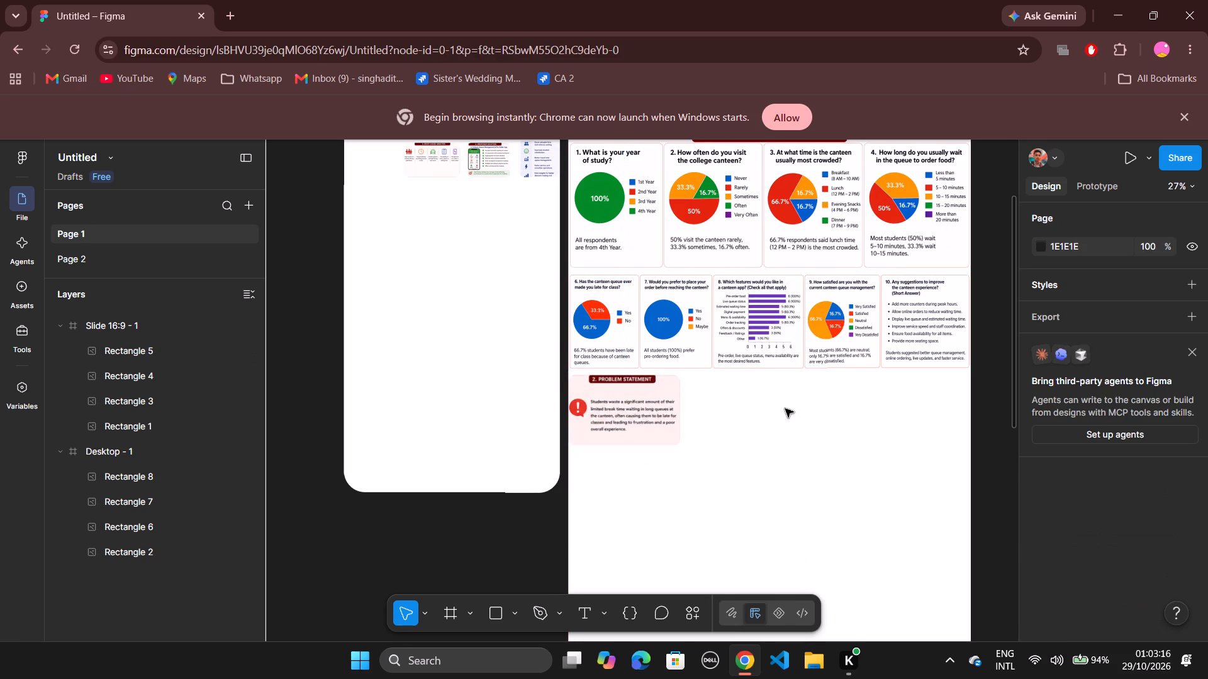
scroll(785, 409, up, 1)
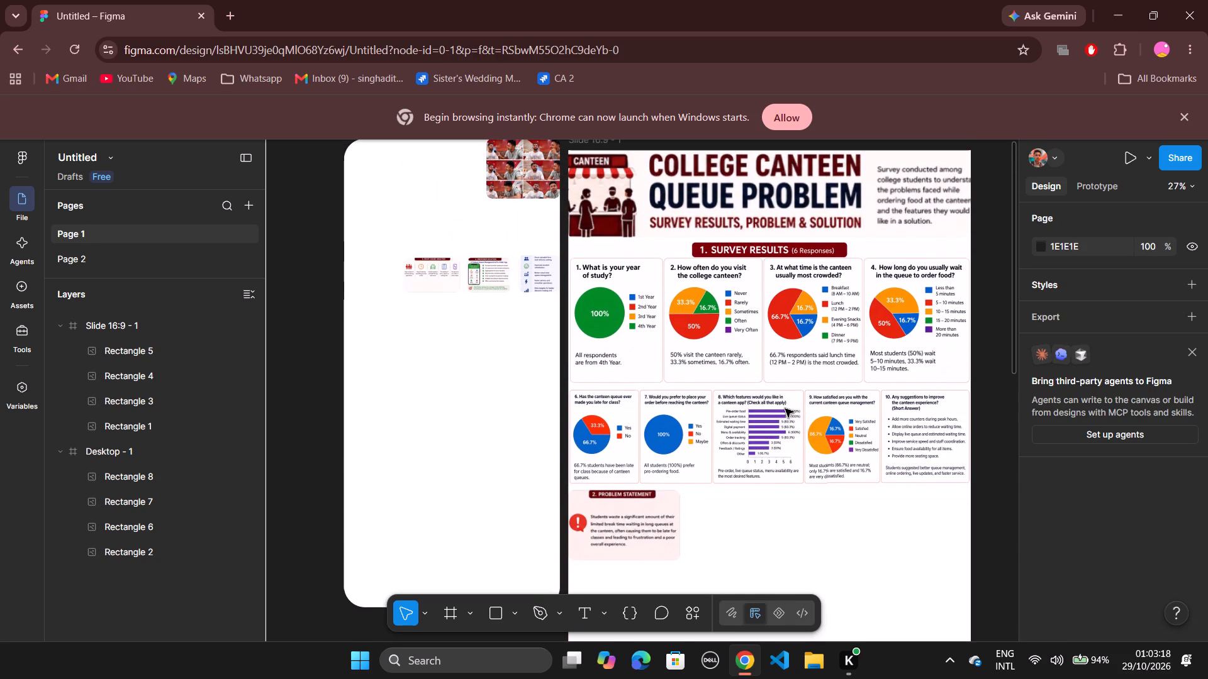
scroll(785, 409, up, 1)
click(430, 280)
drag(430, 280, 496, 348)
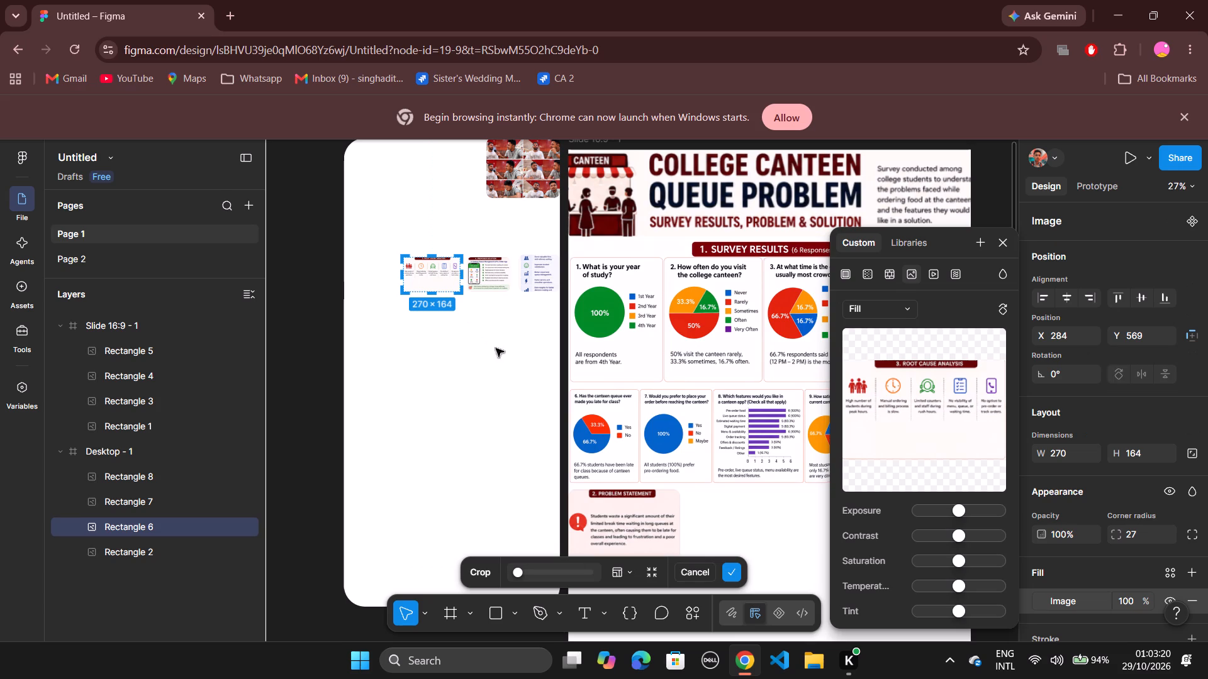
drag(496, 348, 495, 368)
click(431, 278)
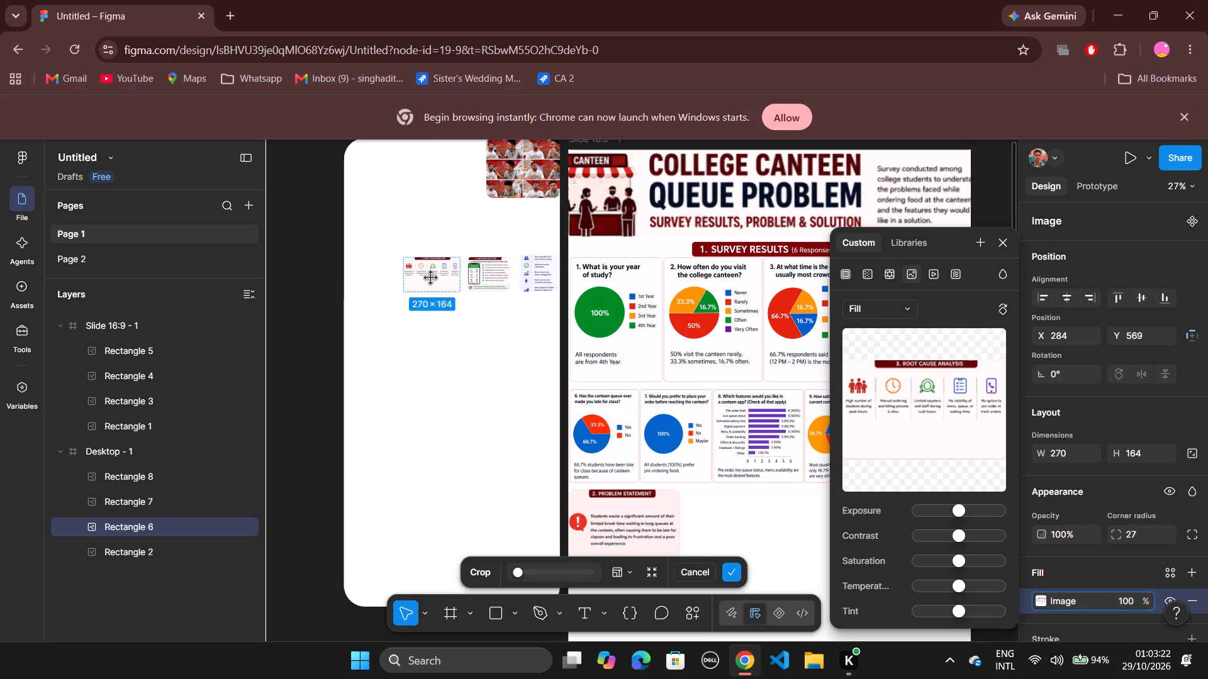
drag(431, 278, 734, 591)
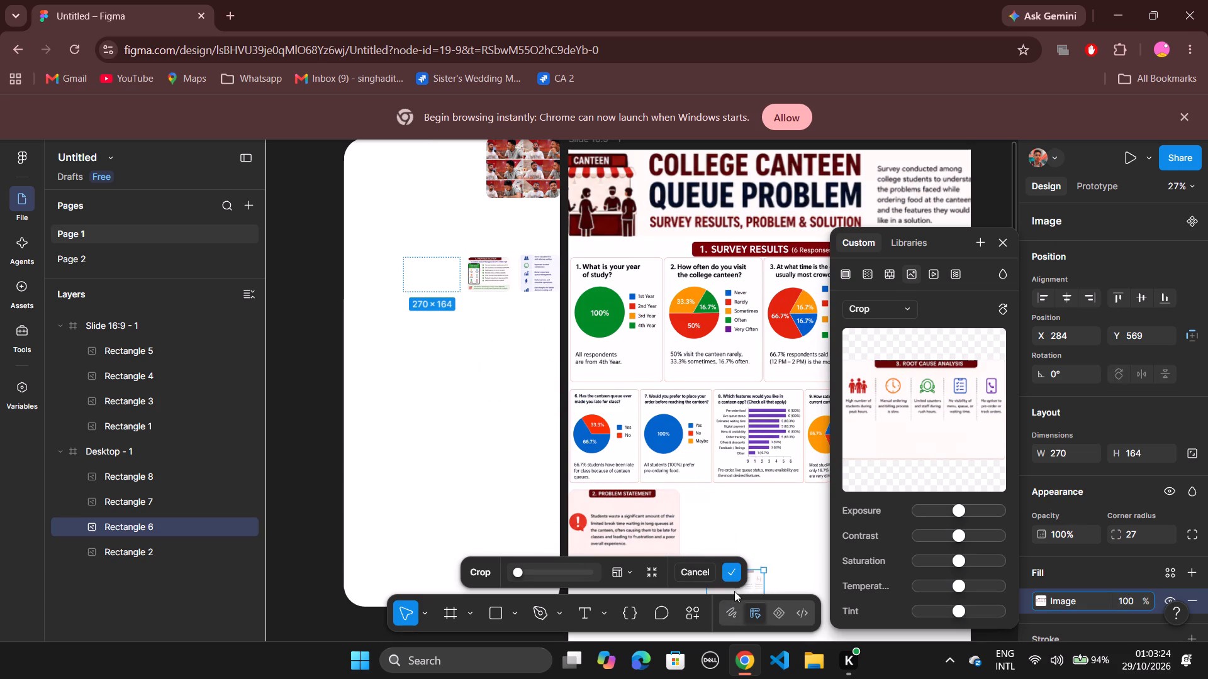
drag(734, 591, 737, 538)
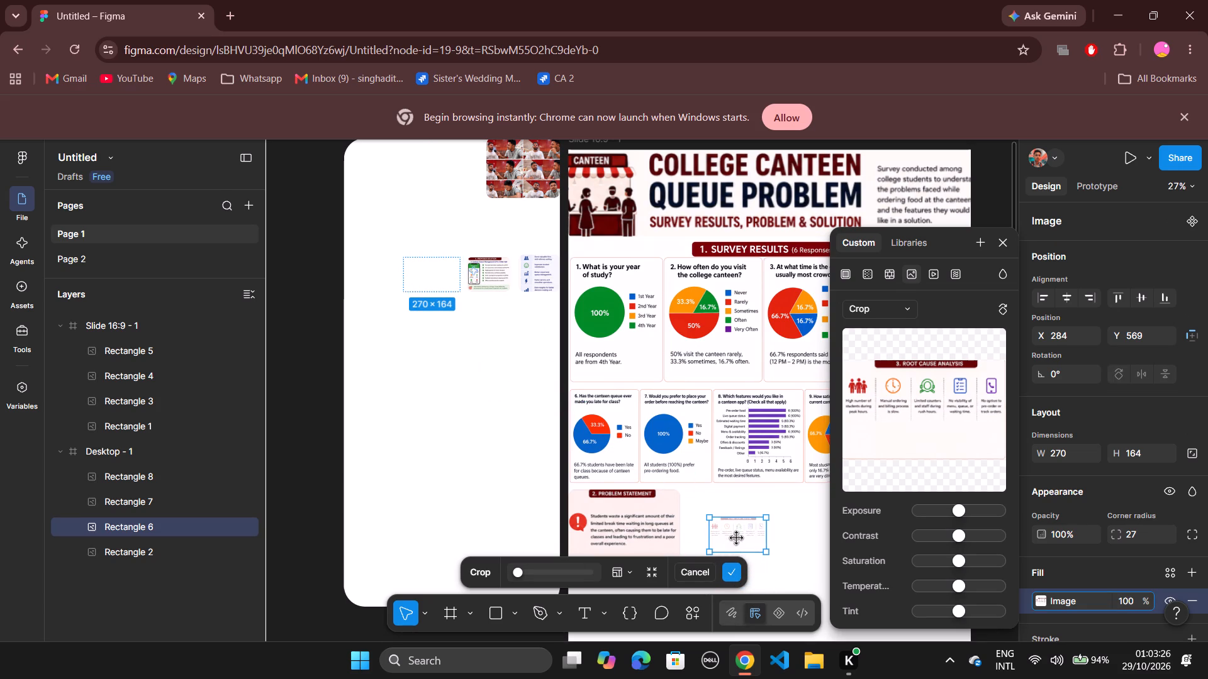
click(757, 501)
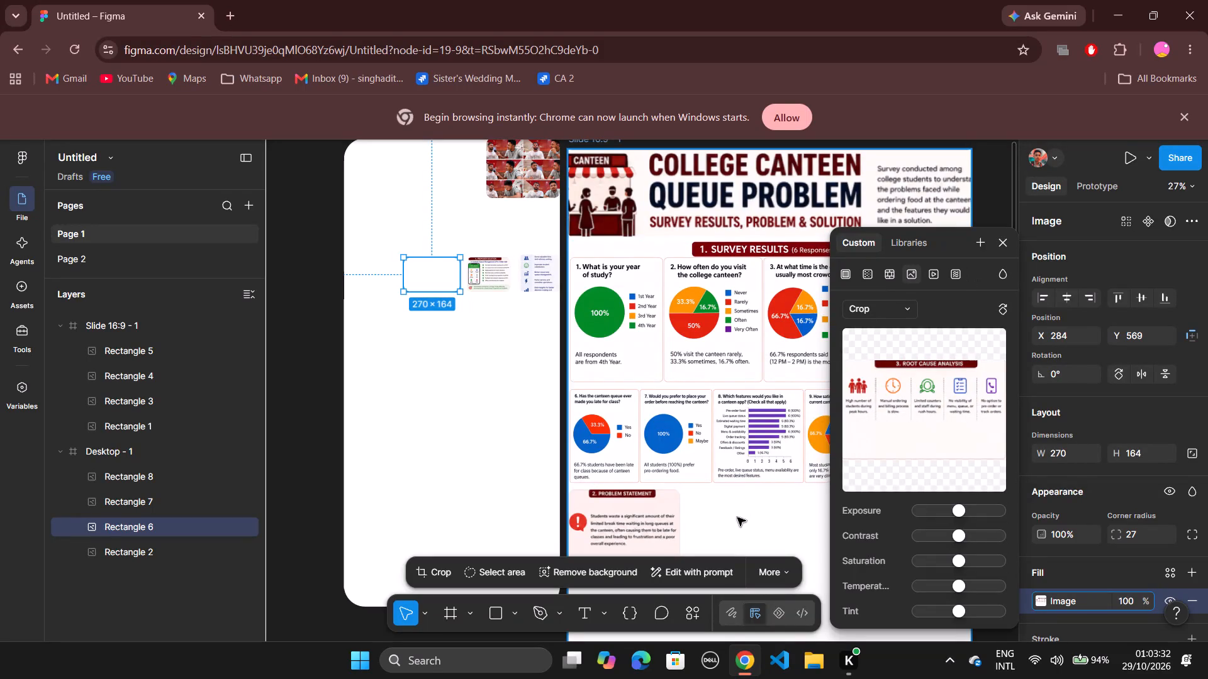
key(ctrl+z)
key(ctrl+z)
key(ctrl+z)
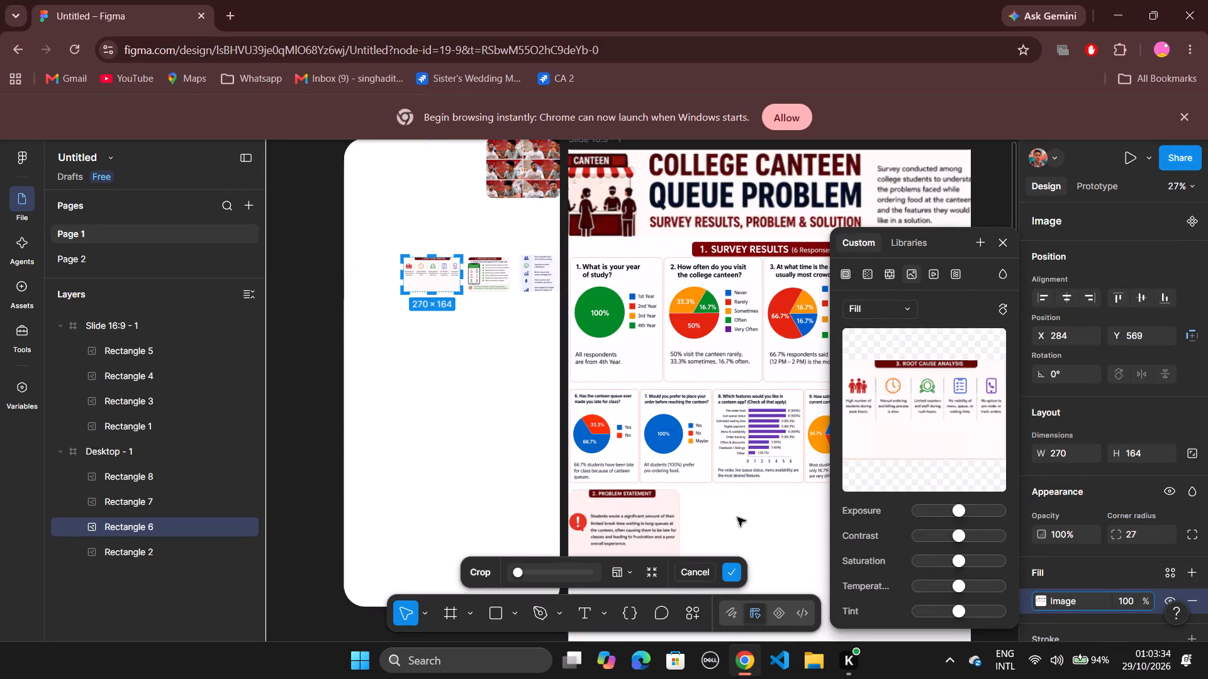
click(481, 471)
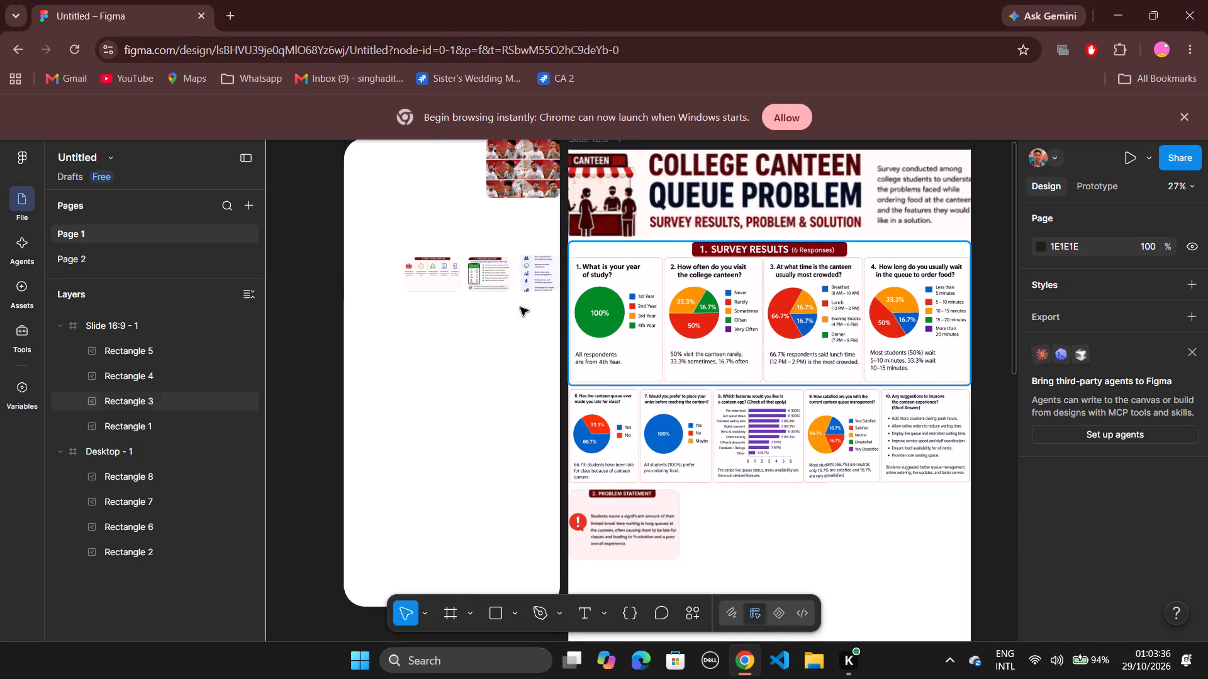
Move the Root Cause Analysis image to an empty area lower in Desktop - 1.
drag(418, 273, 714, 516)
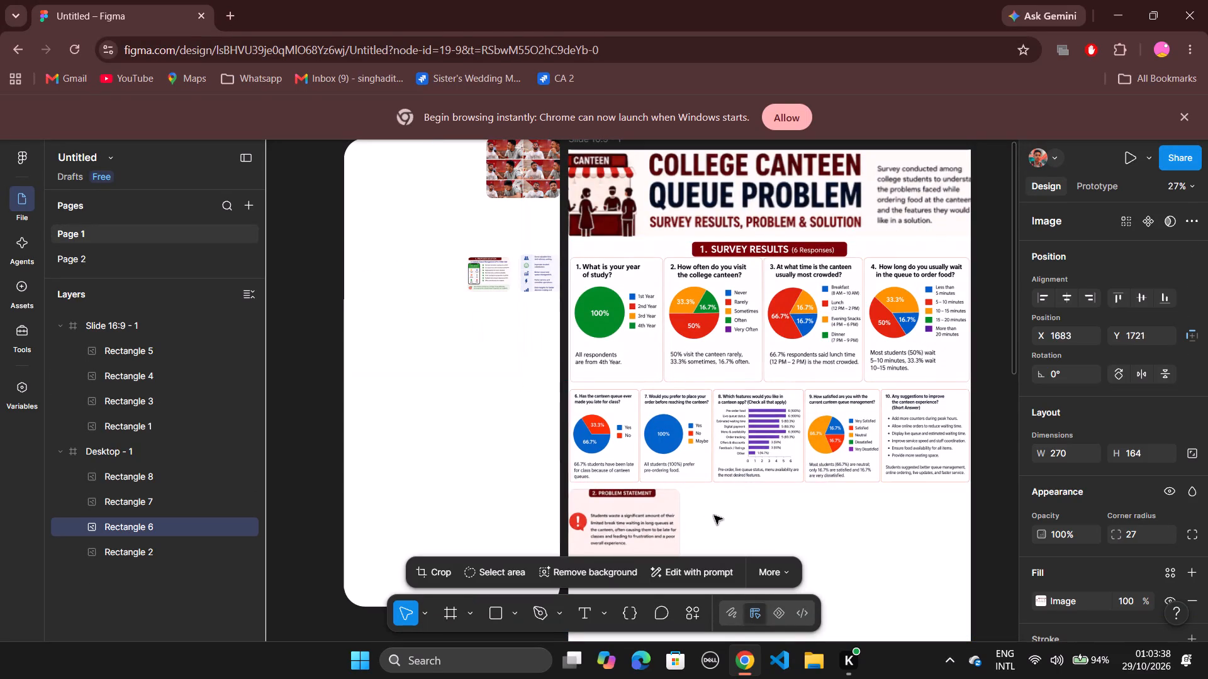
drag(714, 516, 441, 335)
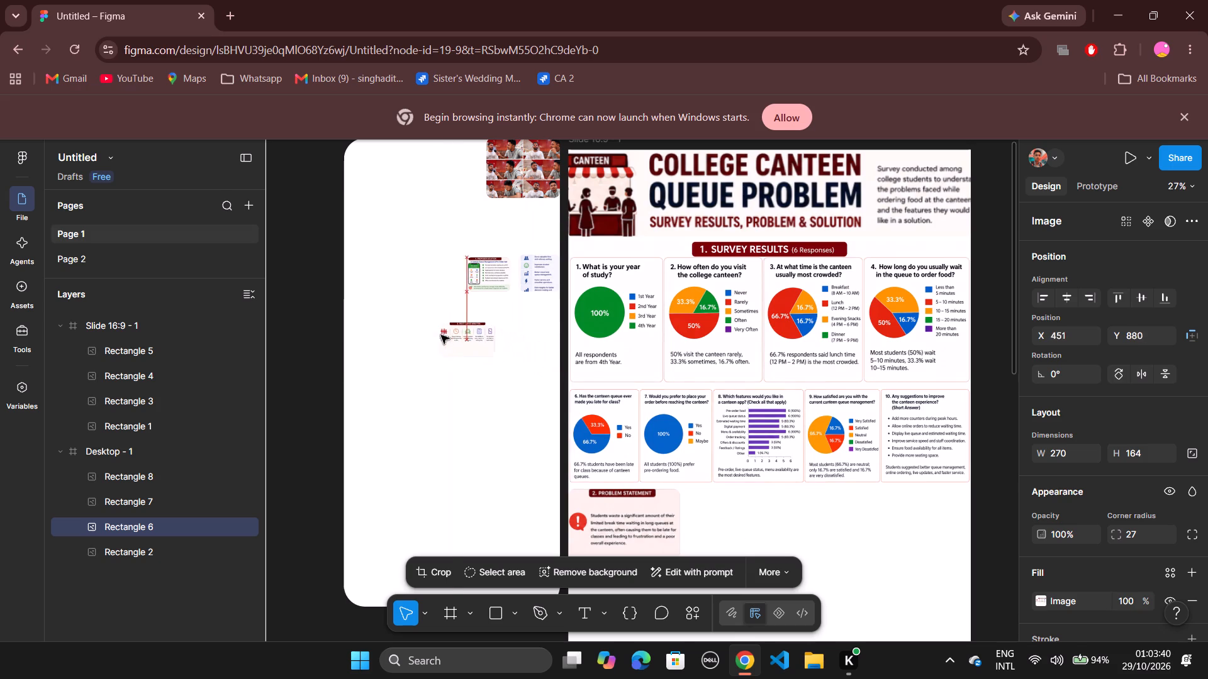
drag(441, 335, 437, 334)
Move the checklist image with the green phone from Desktop - 1 into Slide 16:9 - 1, at about X 1392, Y 2018.
drag(483, 277, 751, 511)
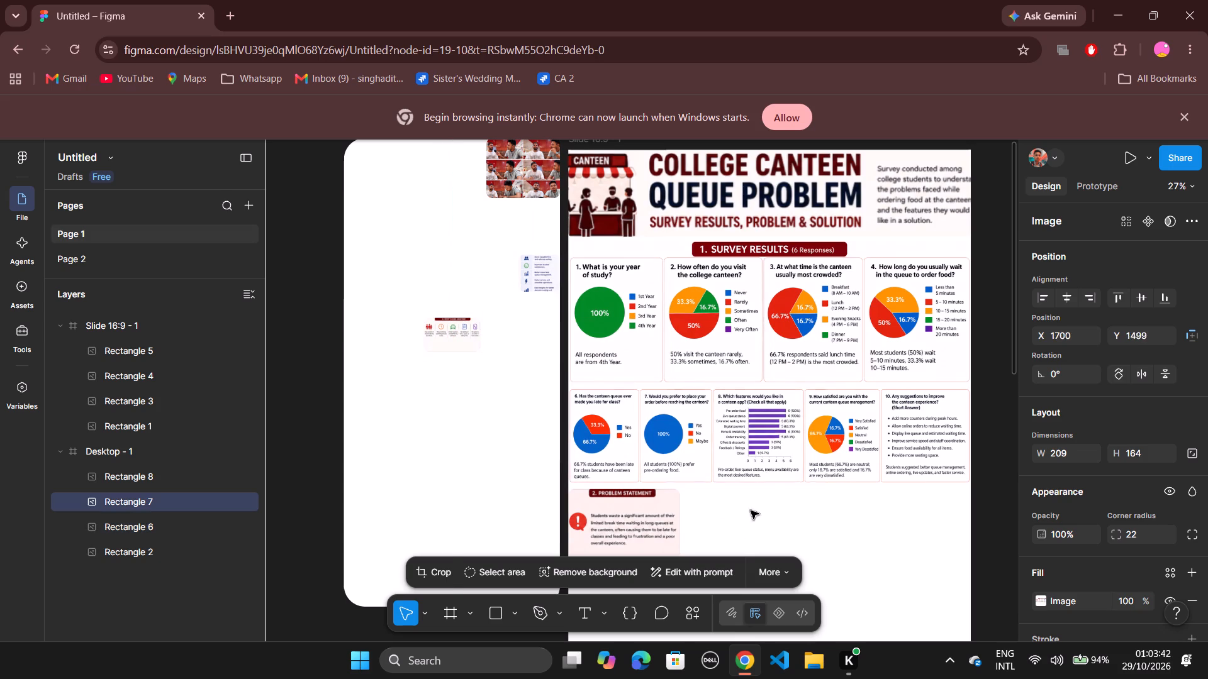
drag(751, 511, 841, 543)
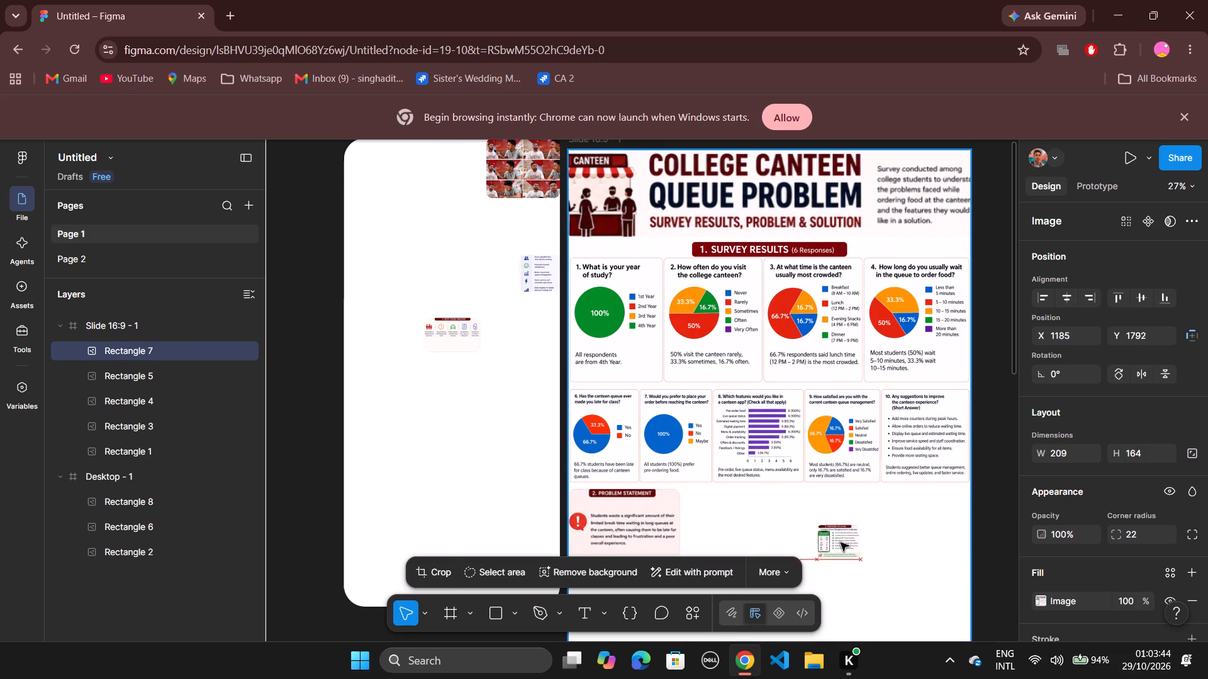
drag(841, 543, 876, 593)
Move the Root Cause Analysis image from Desktop - 1 into Slide 16:9 - 1, at about X 871, Y 2018, level with the green phone image.
scroll(758, 516, down, 1)
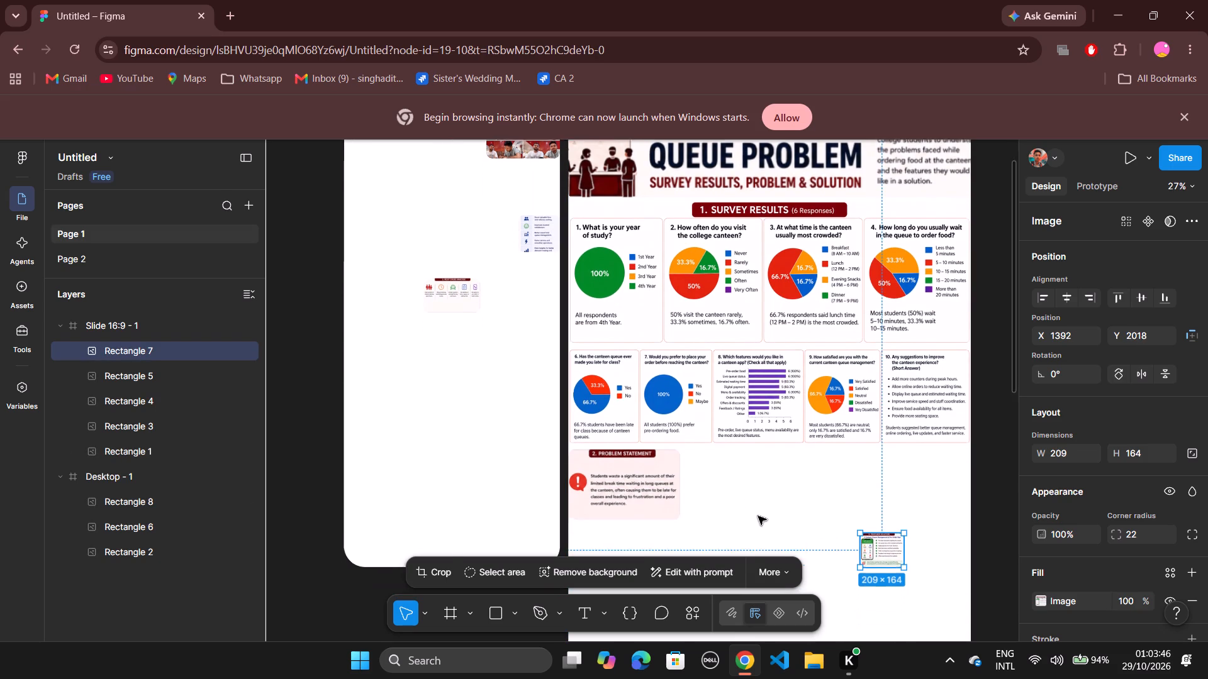
scroll(758, 516, down, 1)
drag(458, 240, 465, 247)
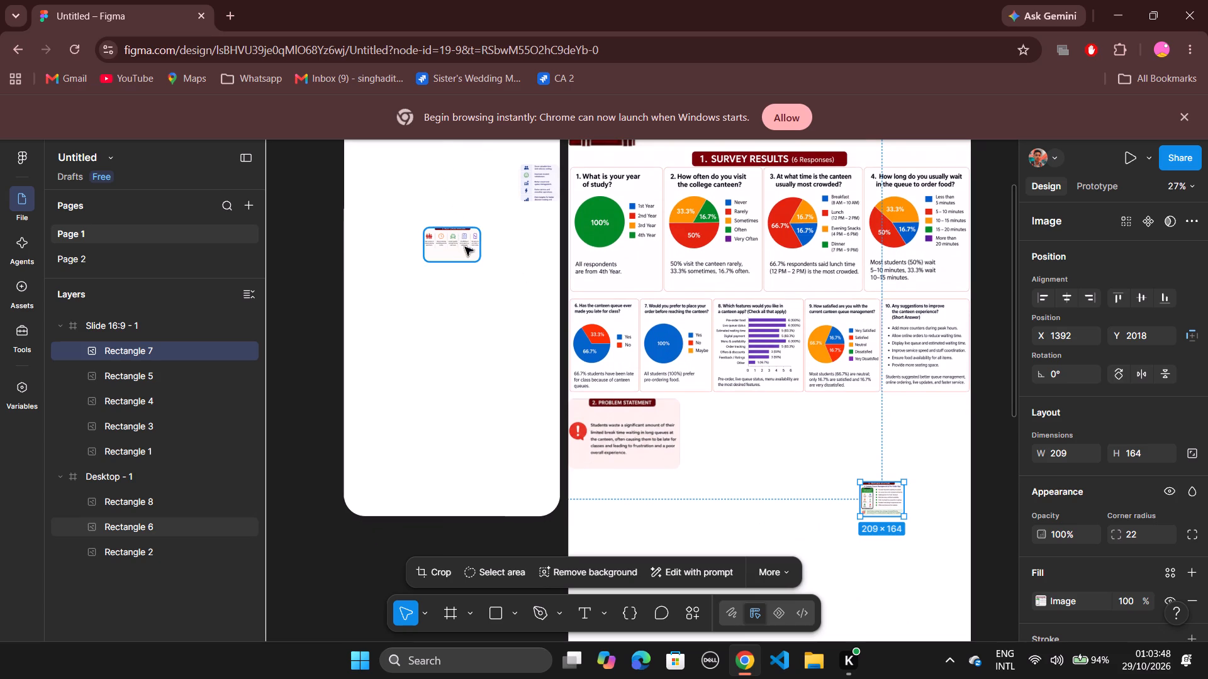
drag(465, 247, 785, 494)
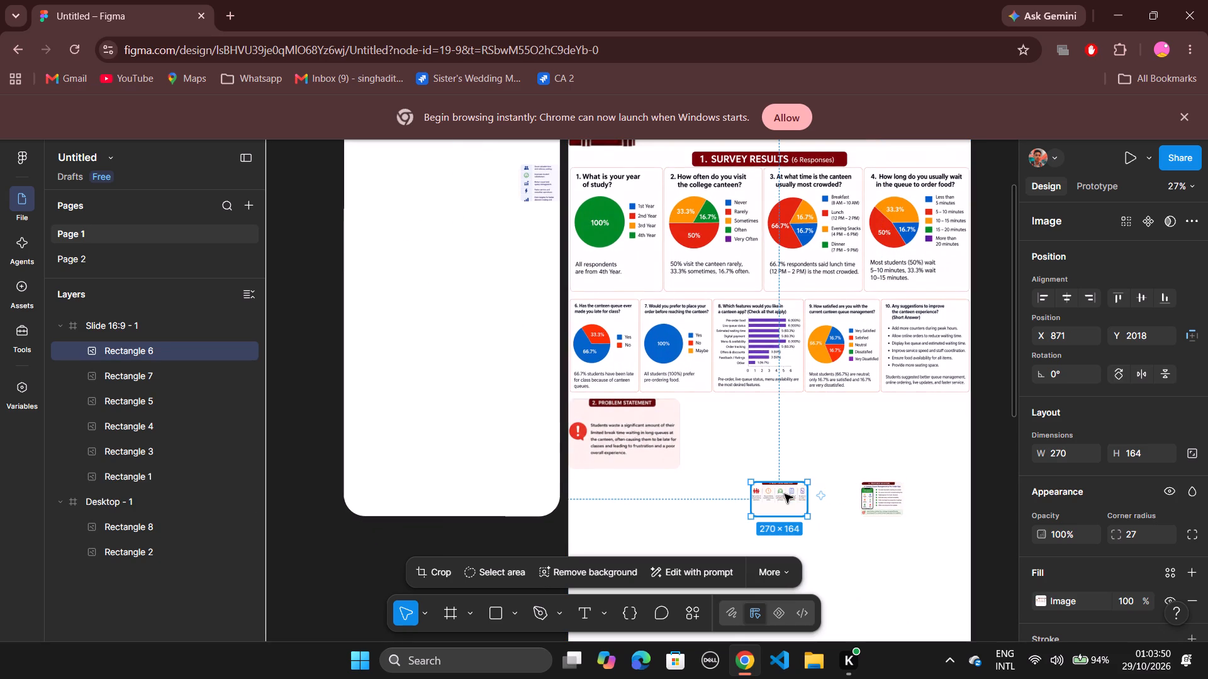
Move the image with the column of blue icons from Desktop - 1 into Slide 16:9 - 1, at about X 1565, Y 2622.
drag(529, 185, 728, 333)
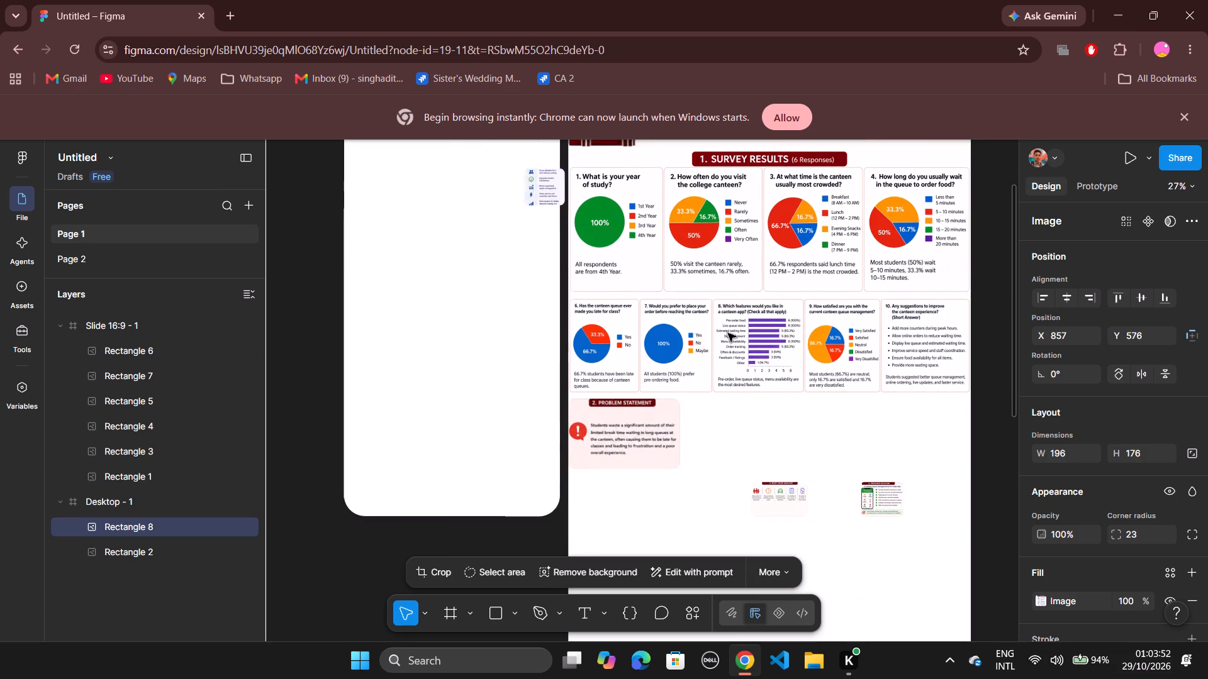
drag(728, 333, 907, 629)
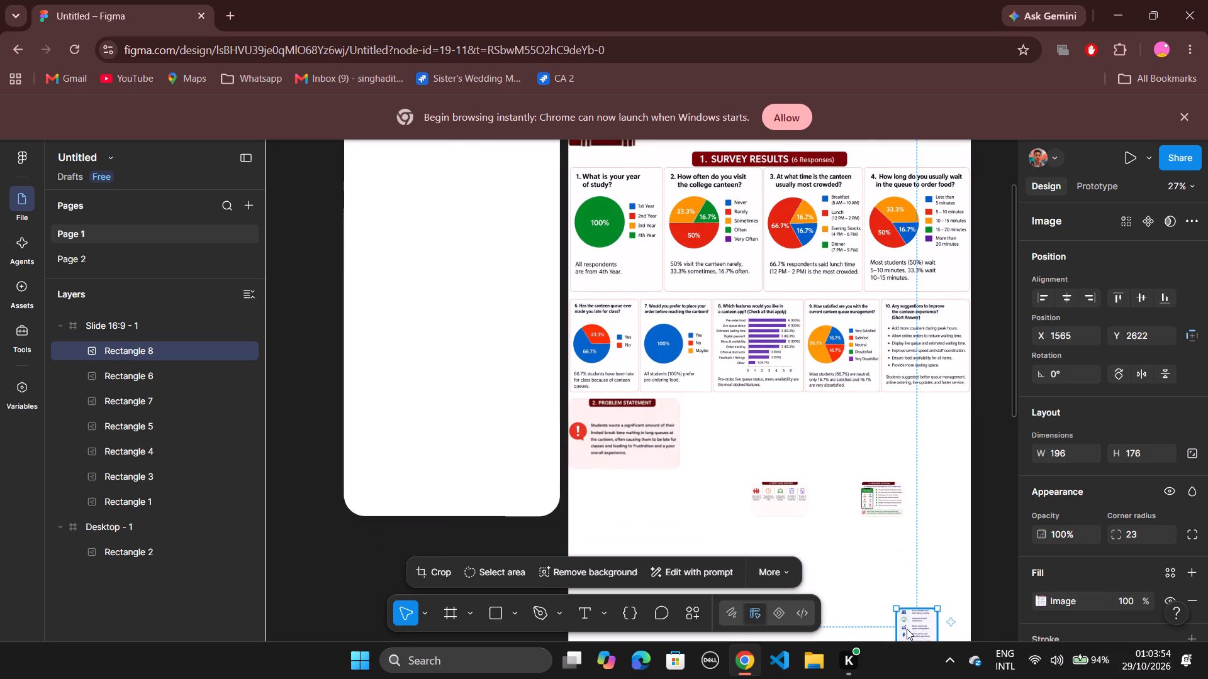
Move the Root Cause Analysis image up beside the Problem Statement image, to about X 690, Y 1706.
scroll(807, 426, down, 1)
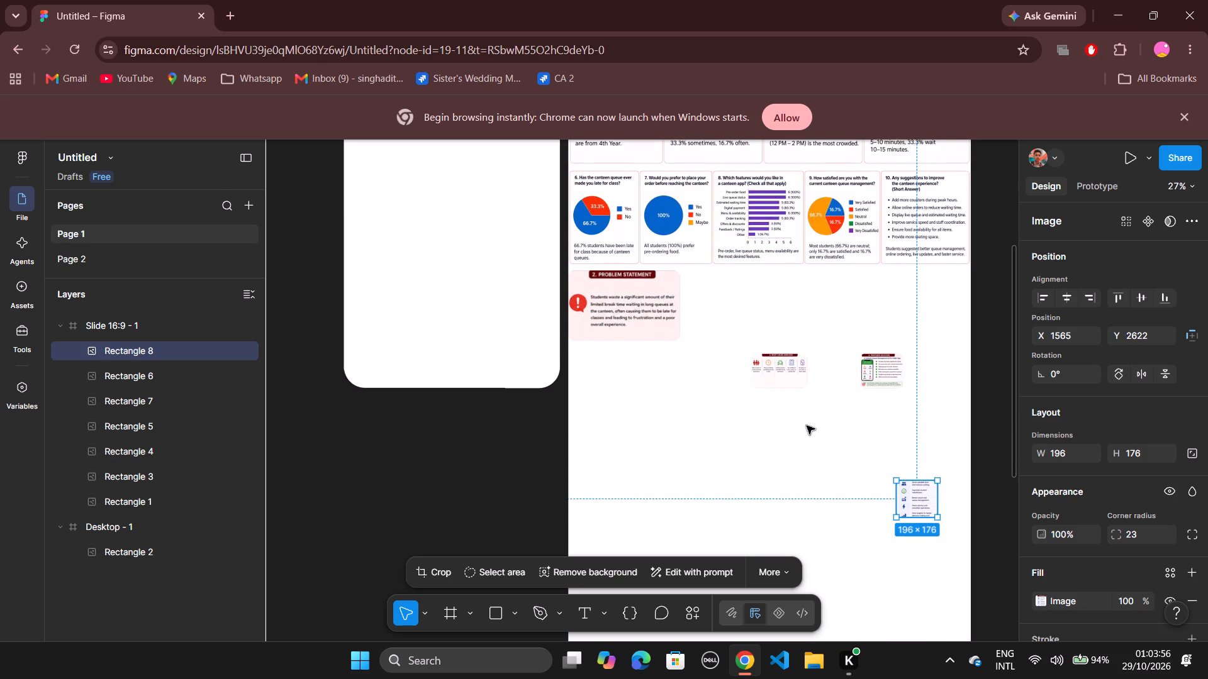
scroll(807, 426, down, 1)
drag(778, 362, 744, 298)
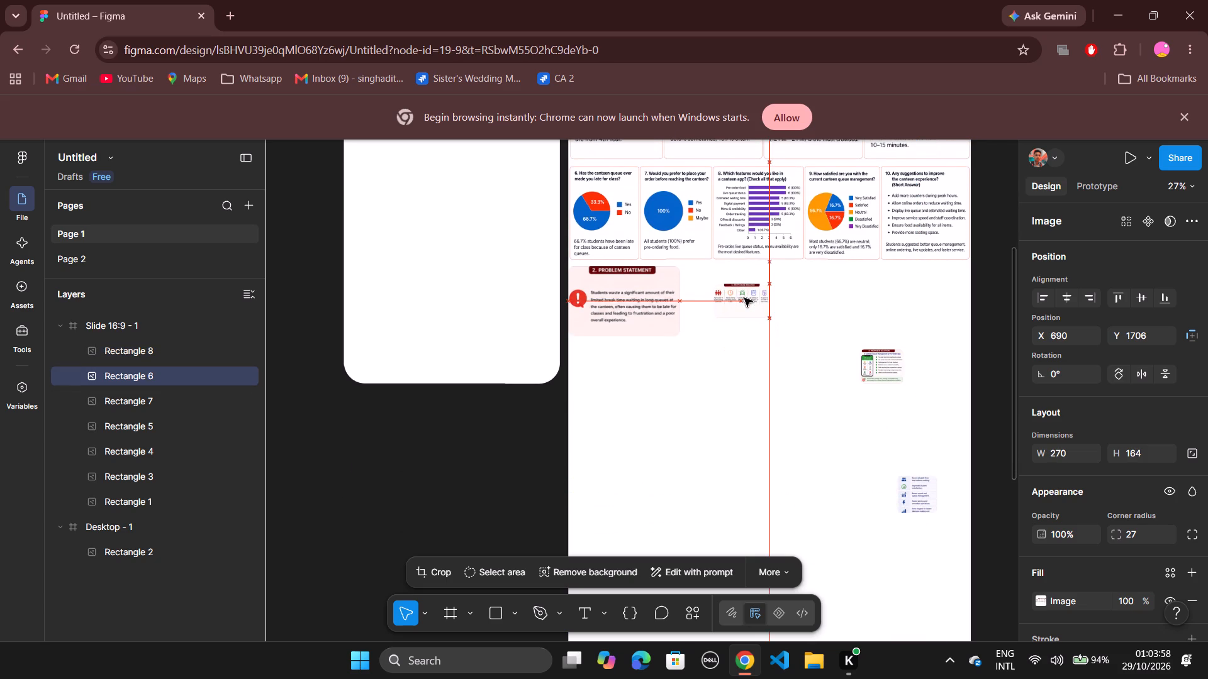
drag(744, 298, 744, 297)
Enlarge the Root Cause Analysis image to about 552 × 336, with its top level with the Problem Statement image at Y 1620.
drag(746, 319, 752, 341)
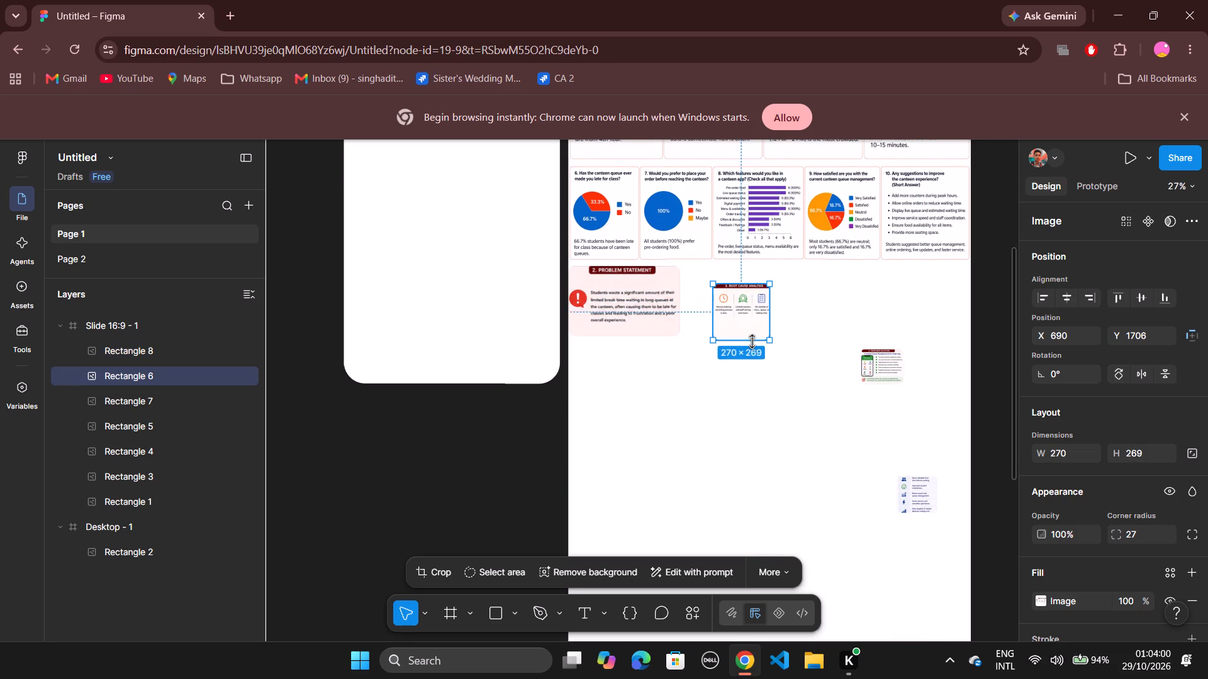
drag(752, 341, 749, 336)
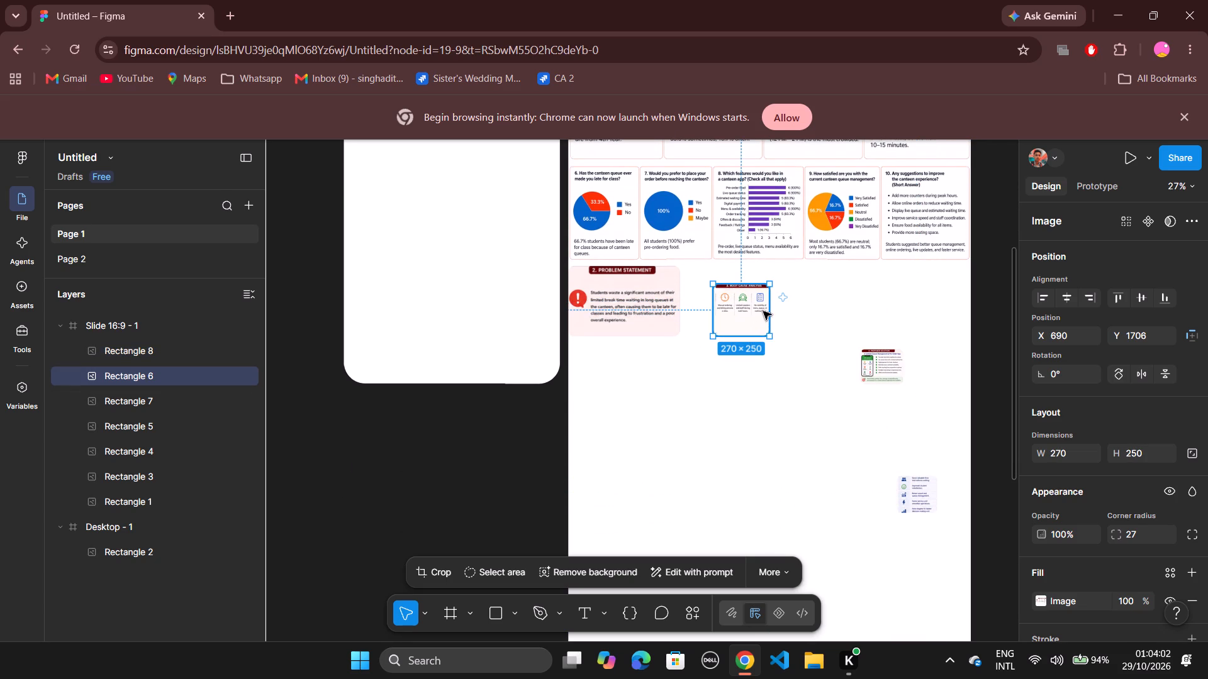
drag(769, 308, 806, 306)
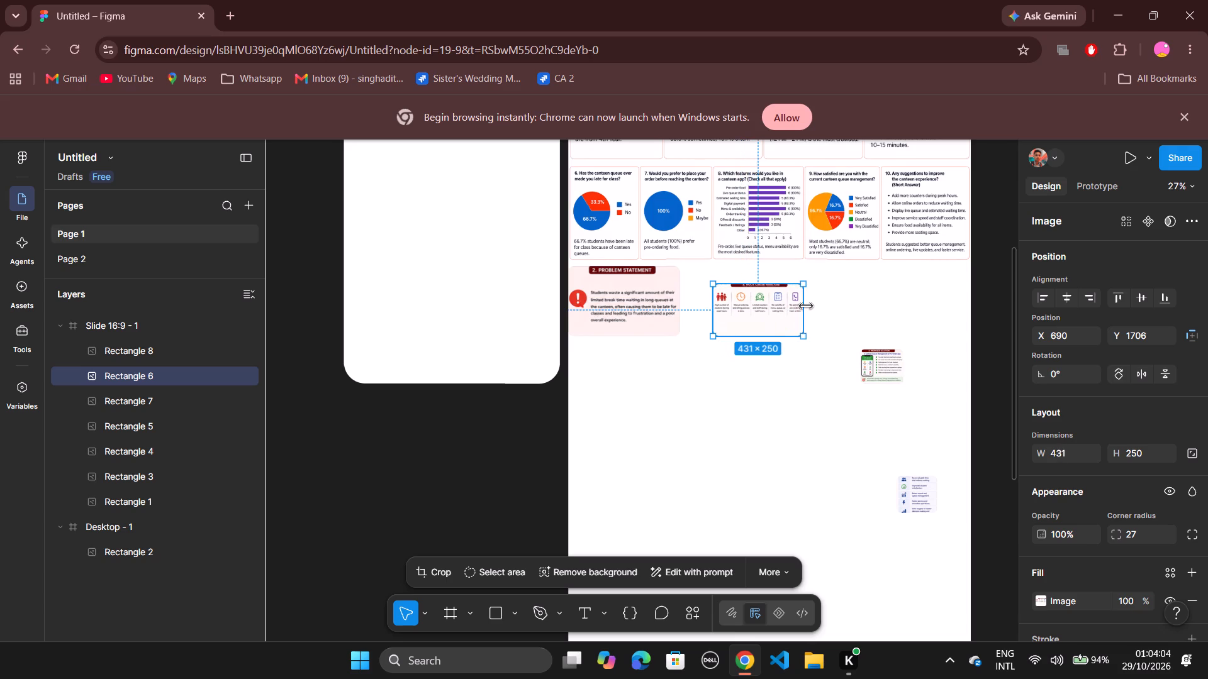
drag(806, 306, 810, 306)
drag(765, 285, 762, 270)
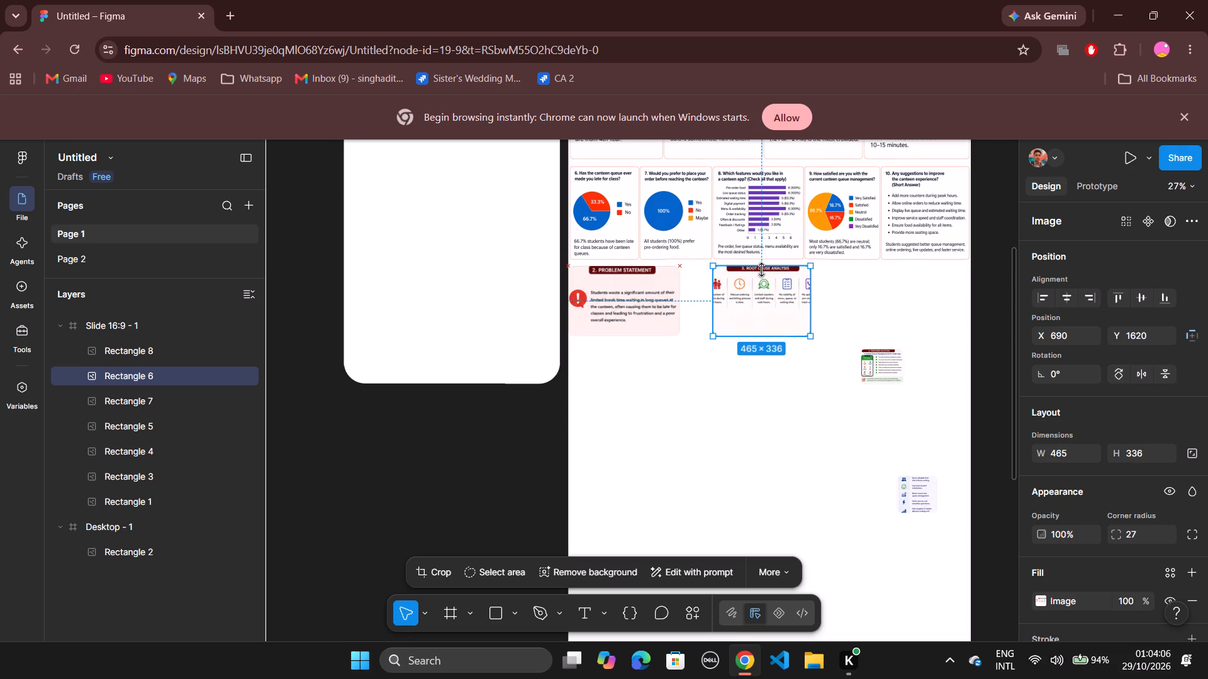
drag(762, 270, 761, 268)
drag(711, 298, 696, 299)
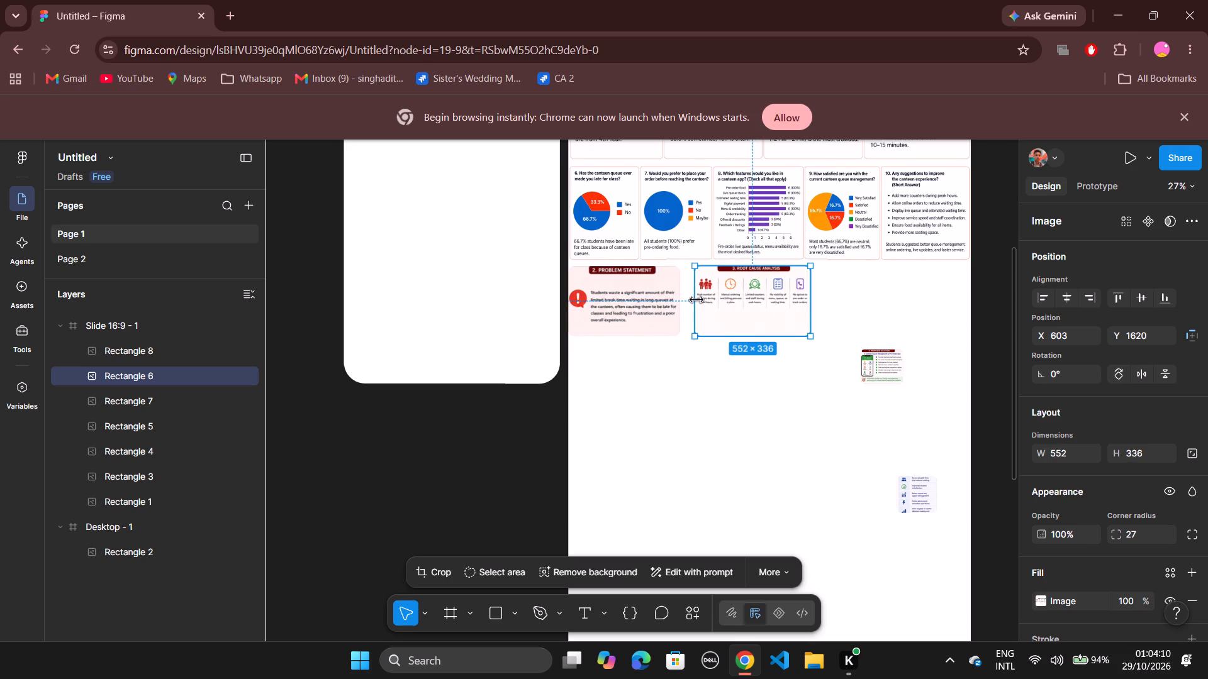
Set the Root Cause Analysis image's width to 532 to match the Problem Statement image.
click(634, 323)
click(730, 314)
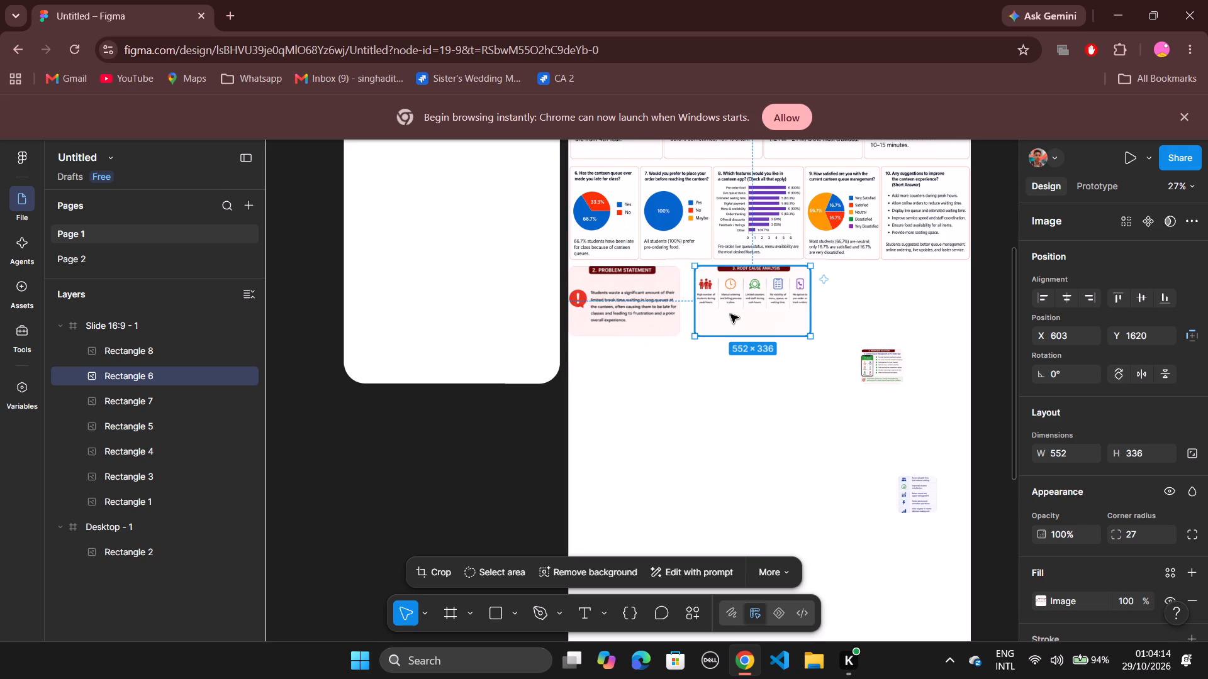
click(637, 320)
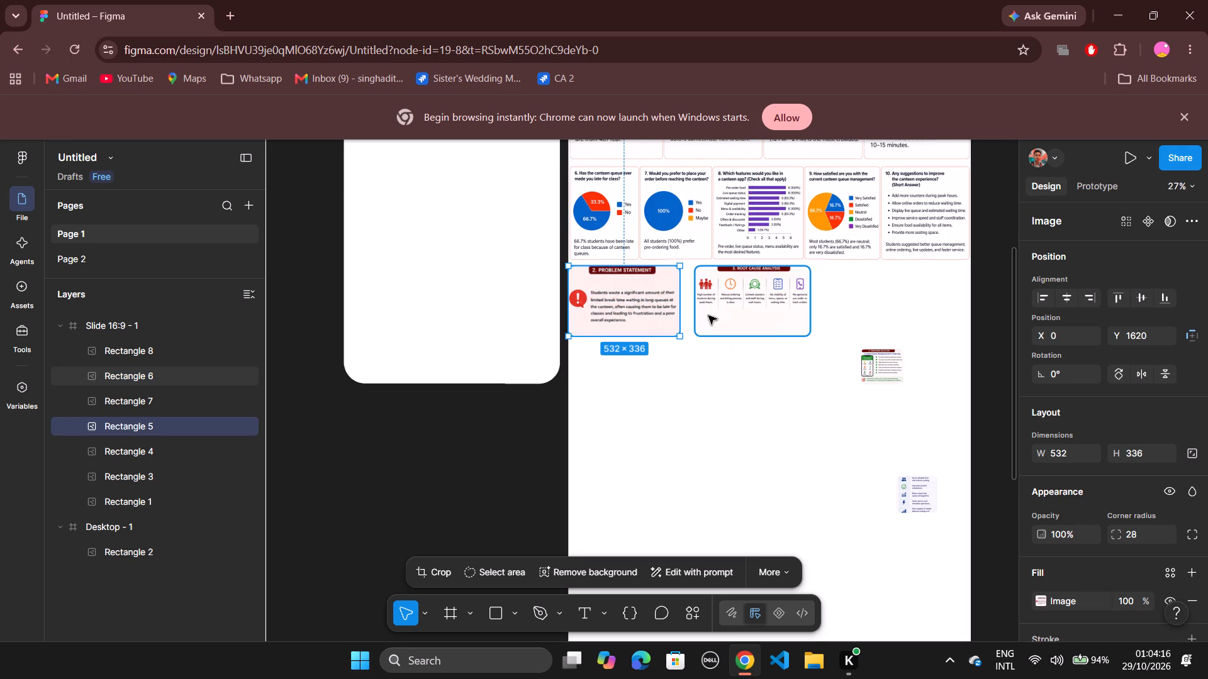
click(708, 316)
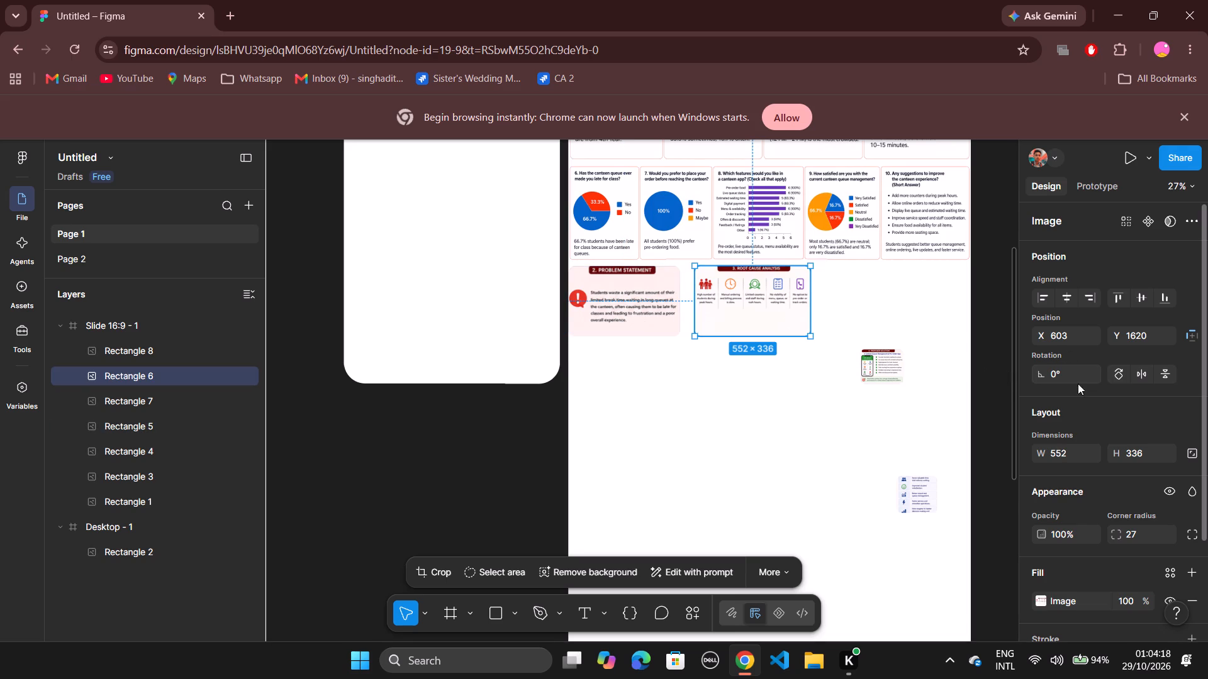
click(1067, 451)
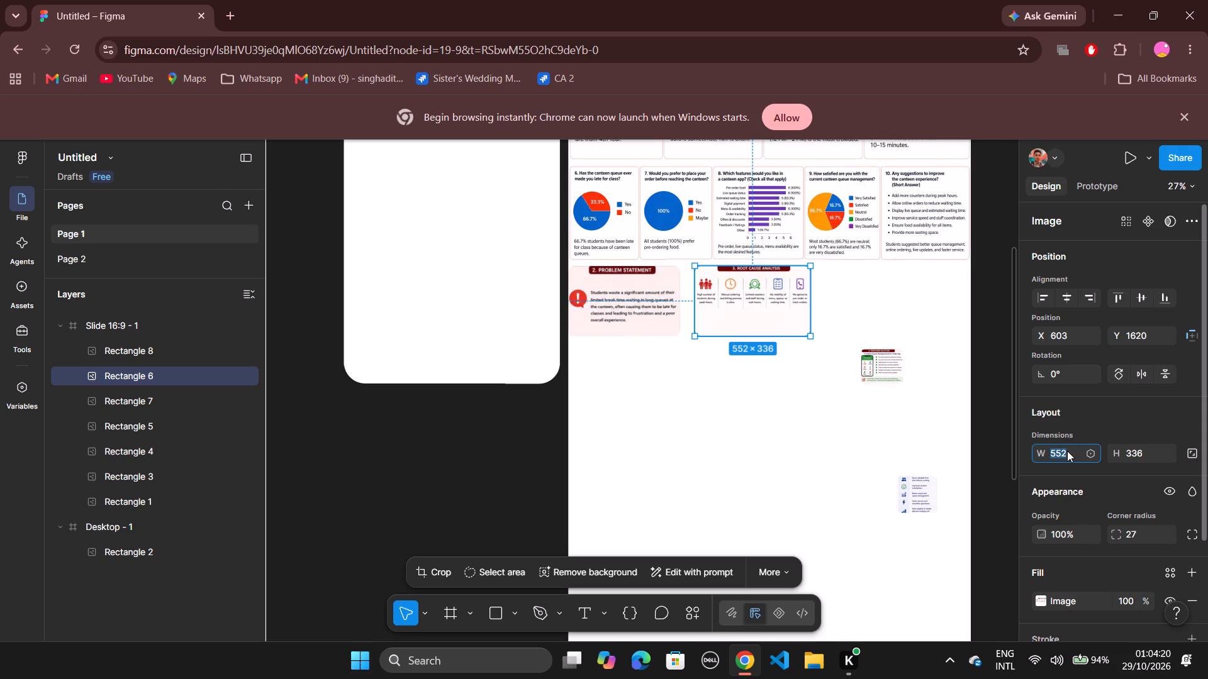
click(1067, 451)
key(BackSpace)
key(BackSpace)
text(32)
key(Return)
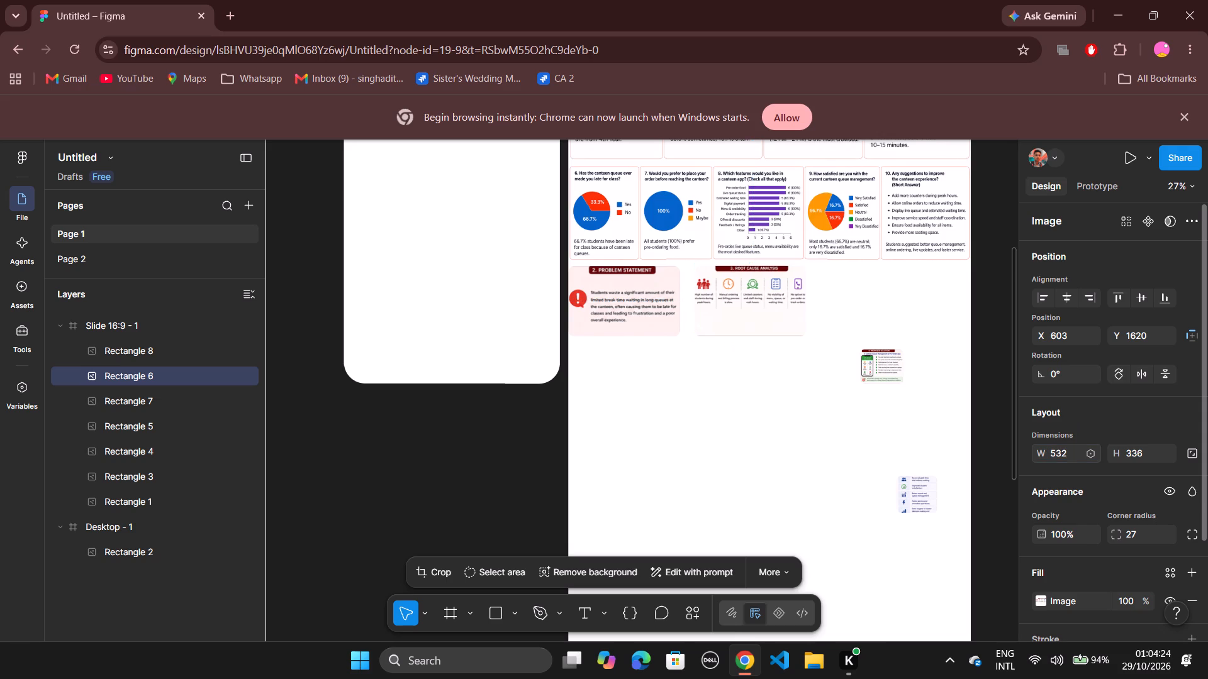
Move the Root Cause Analysis image closer to the Problem Statement image, to about X 565, Y 1620.
click(822, 426)
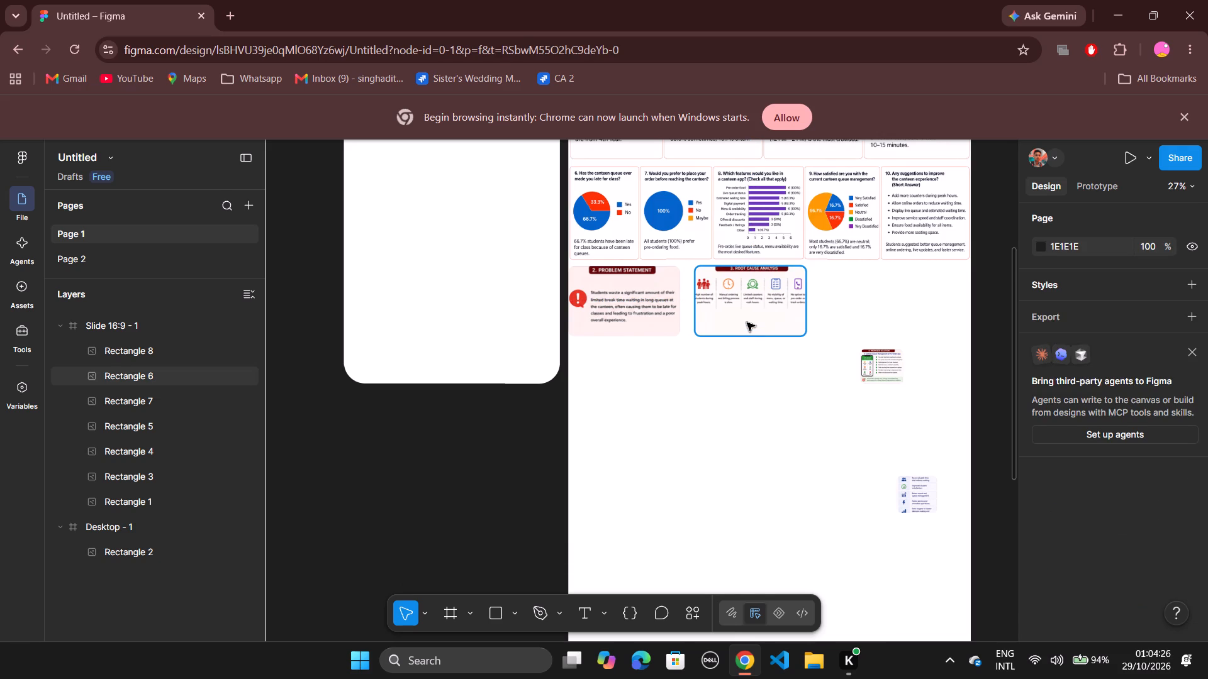
drag(742, 312, 733, 313)
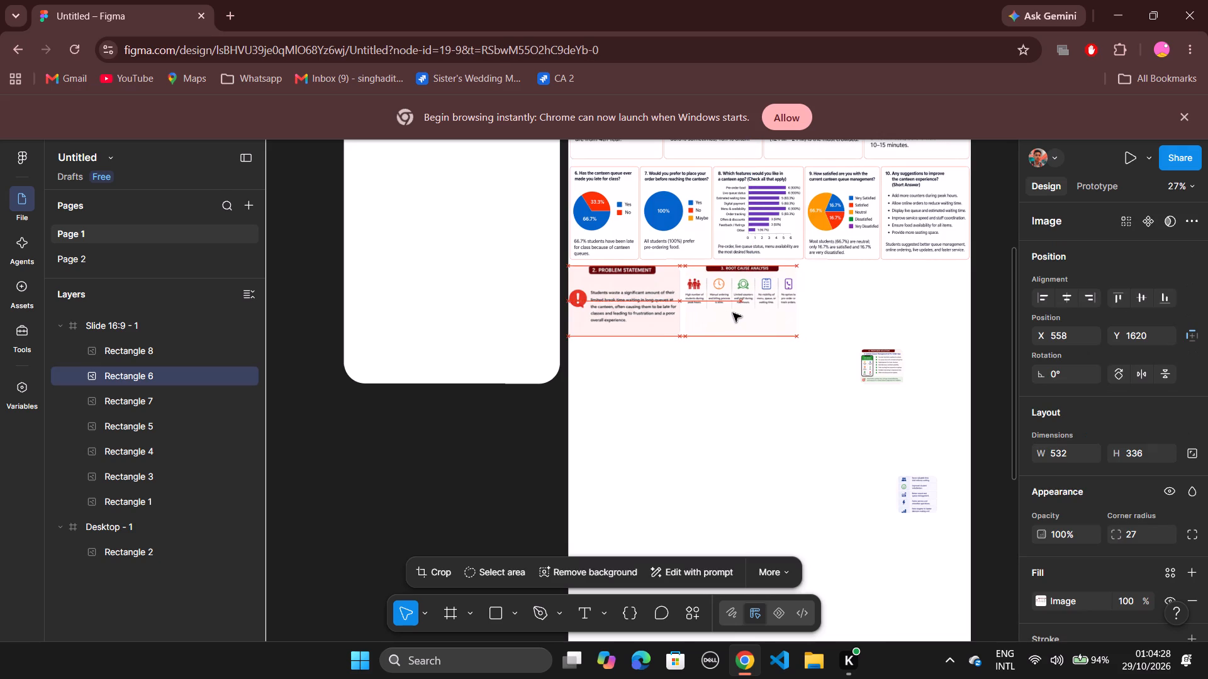
drag(733, 313, 734, 313)
click(832, 309)
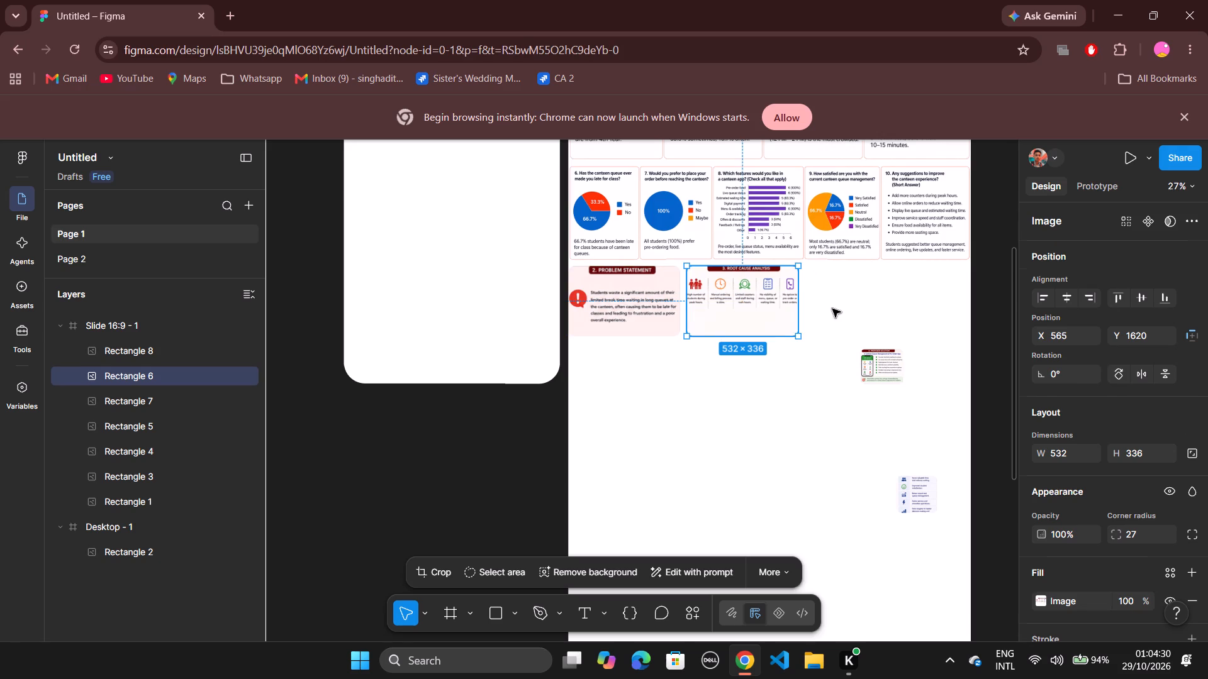
Move the Proposed Solution image with the green phone up beside the Root Cause Analysis image, to about X 1249, Y 1680.
drag(880, 381, 854, 312)
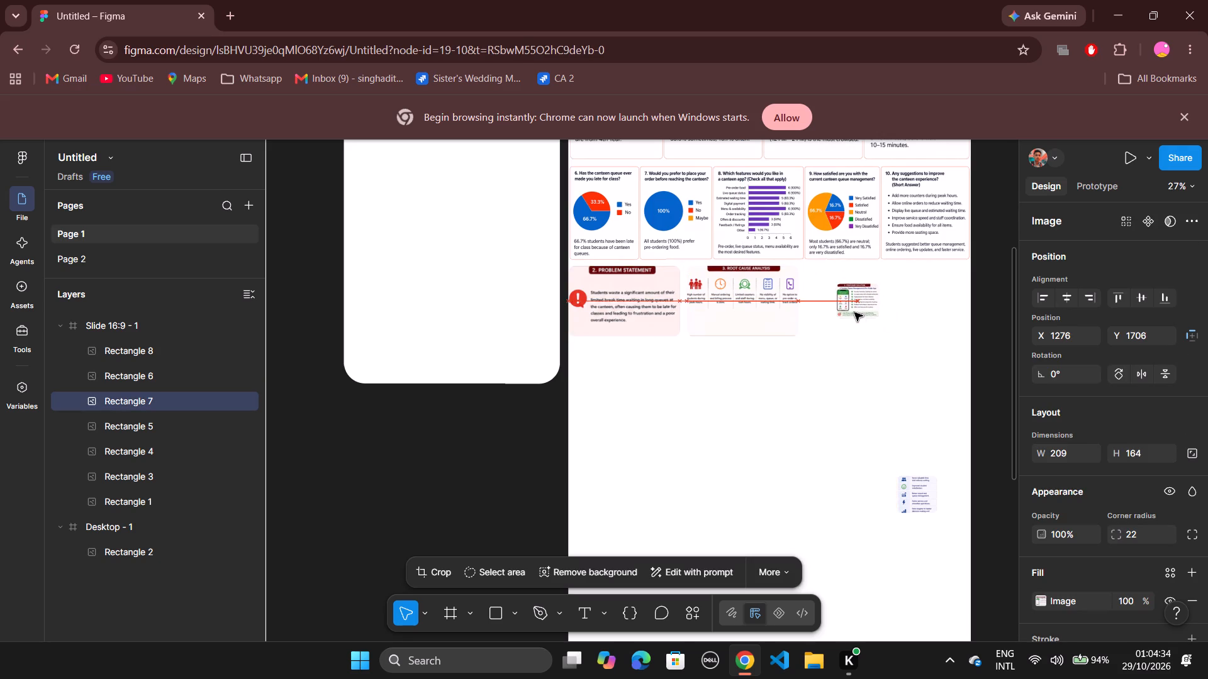
drag(854, 312, 850, 311)
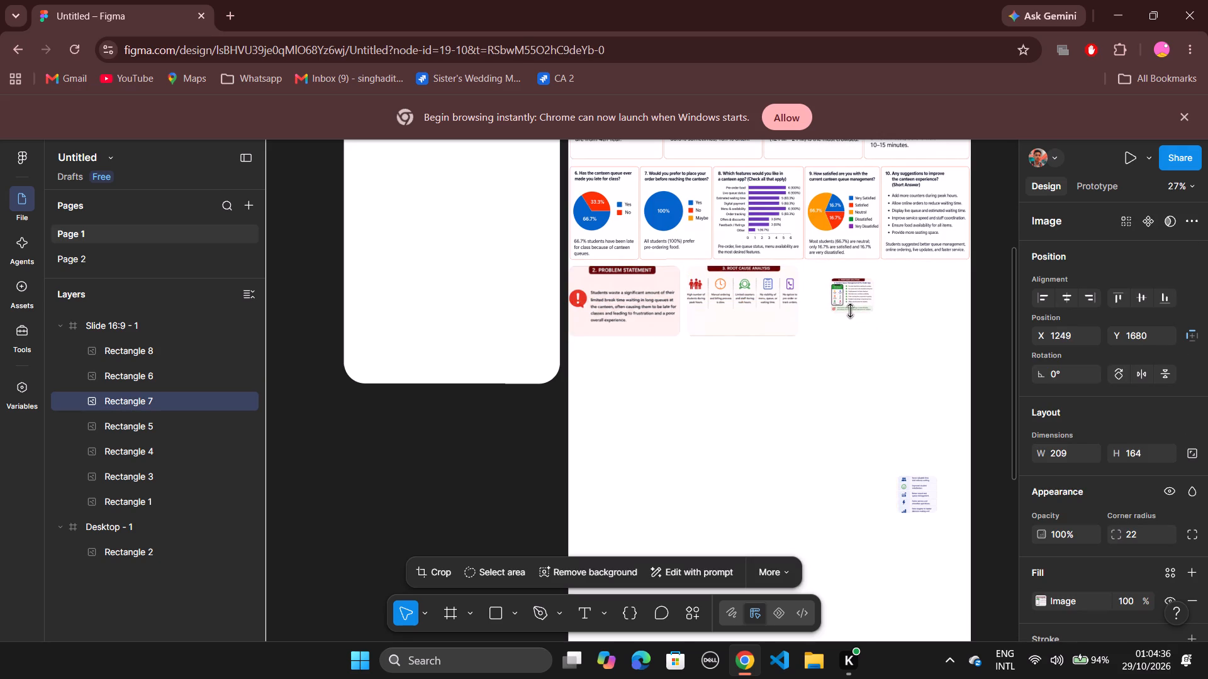
Enlarge the Proposed Solution image to about 575 × 451 so its heading, phone and goal text fit.
drag(874, 297, 911, 295)
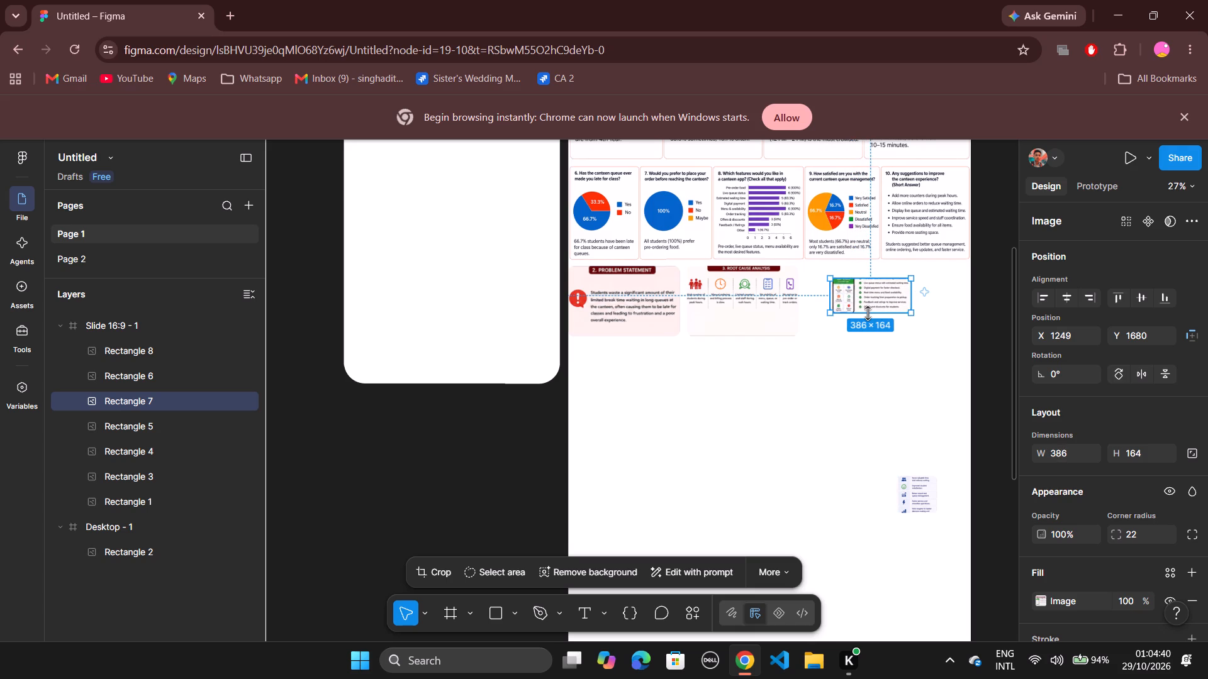
drag(868, 313, 873, 343)
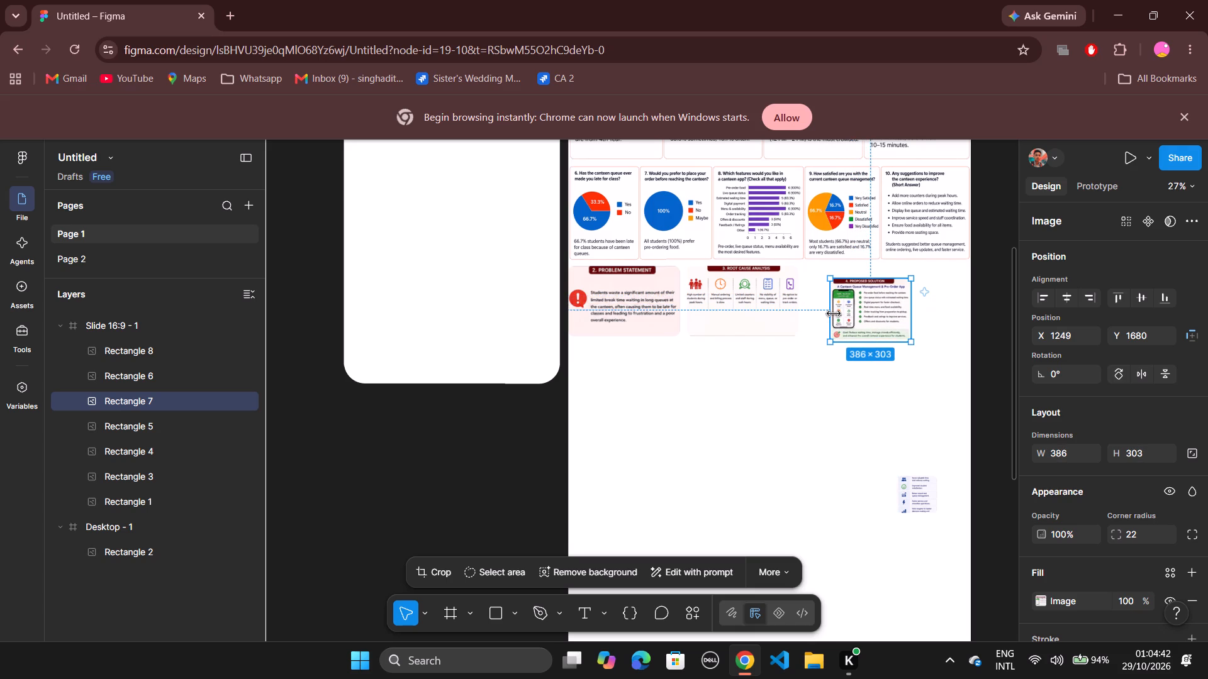
drag(834, 313, 815, 309)
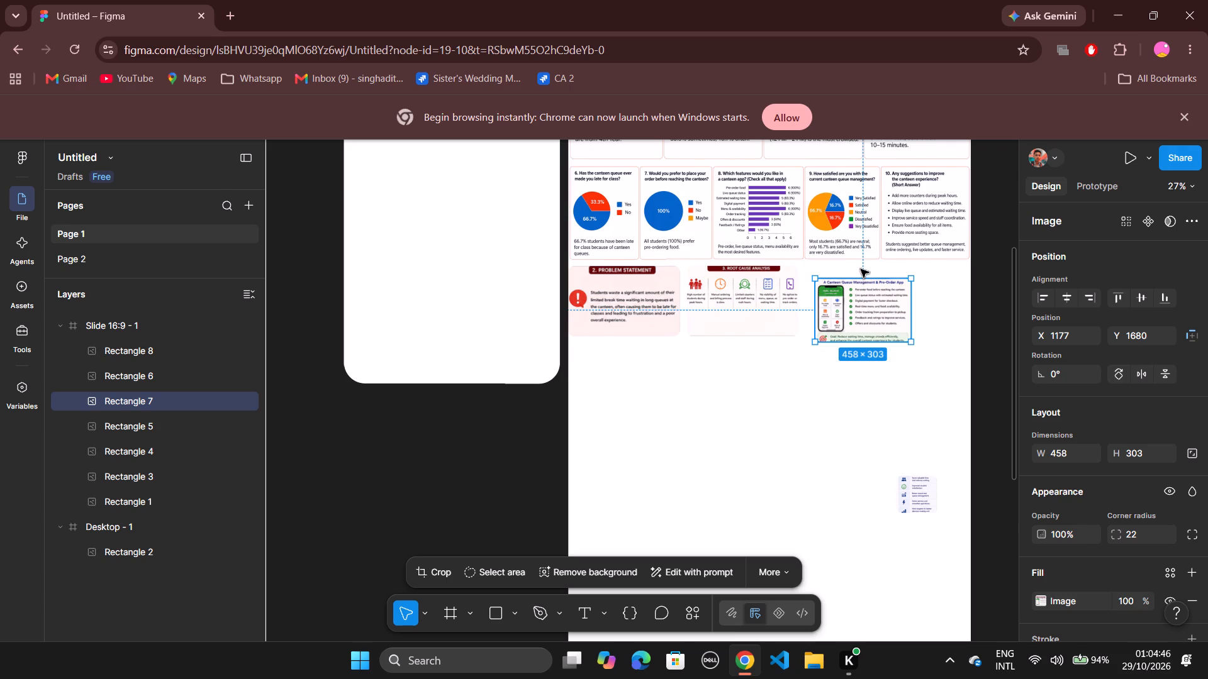
drag(858, 277, 857, 267)
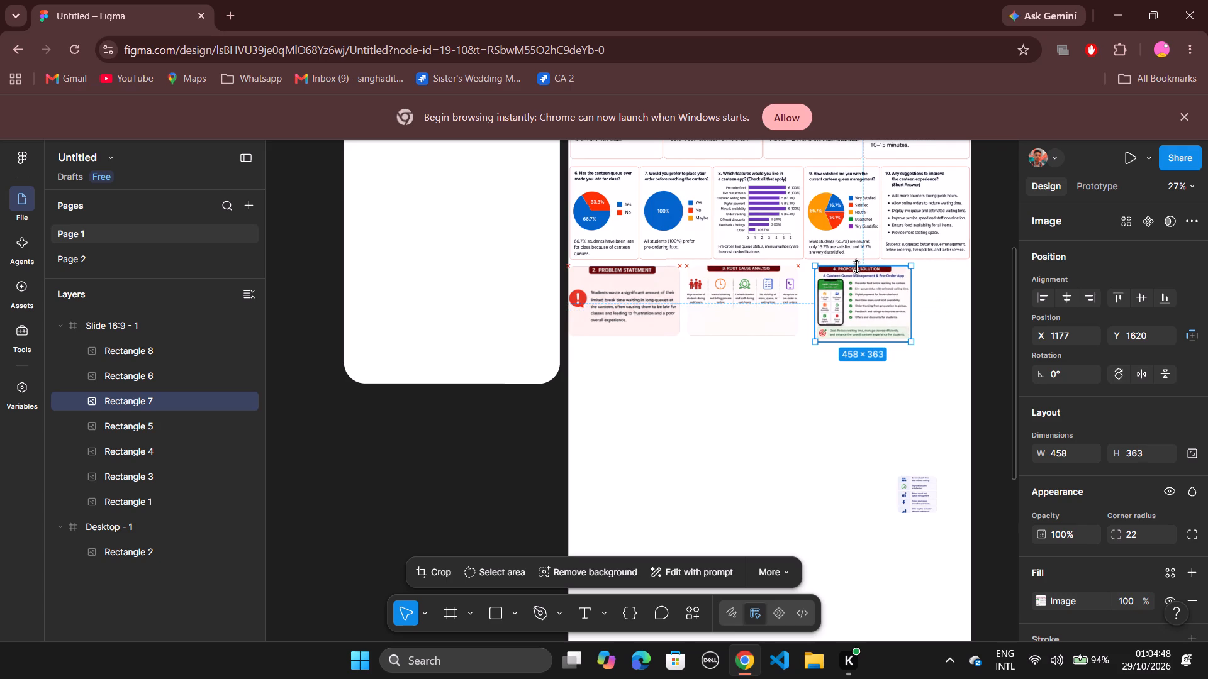
drag(857, 267, 857, 267)
drag(909, 299, 931, 297)
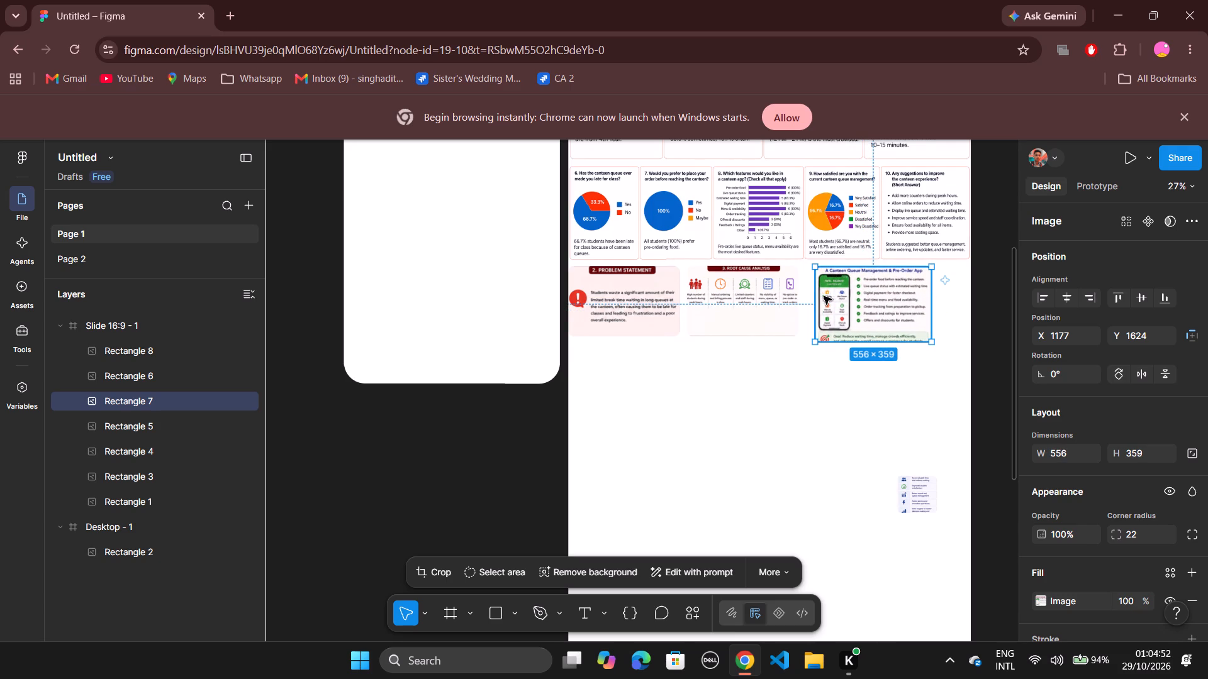
drag(817, 296, 811, 297)
drag(878, 339, 885, 362)
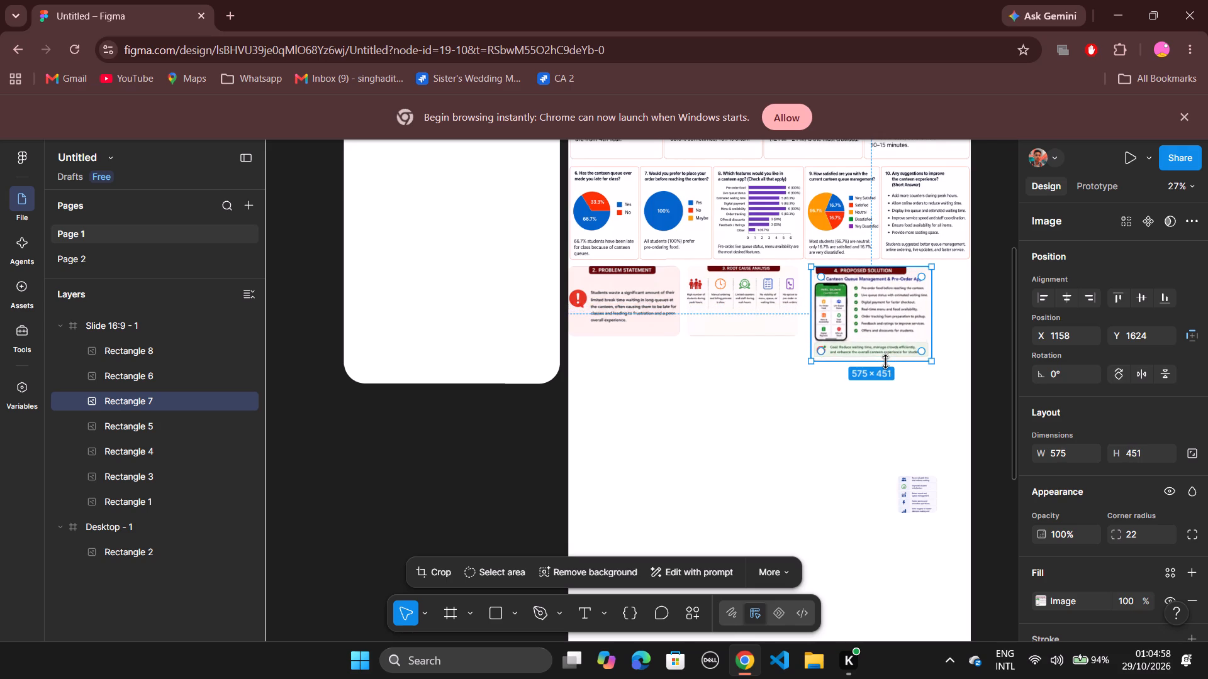
Move the Proposed Solution image flush with the slide's right edge, at X 1345, Y 1620.
click(868, 313)
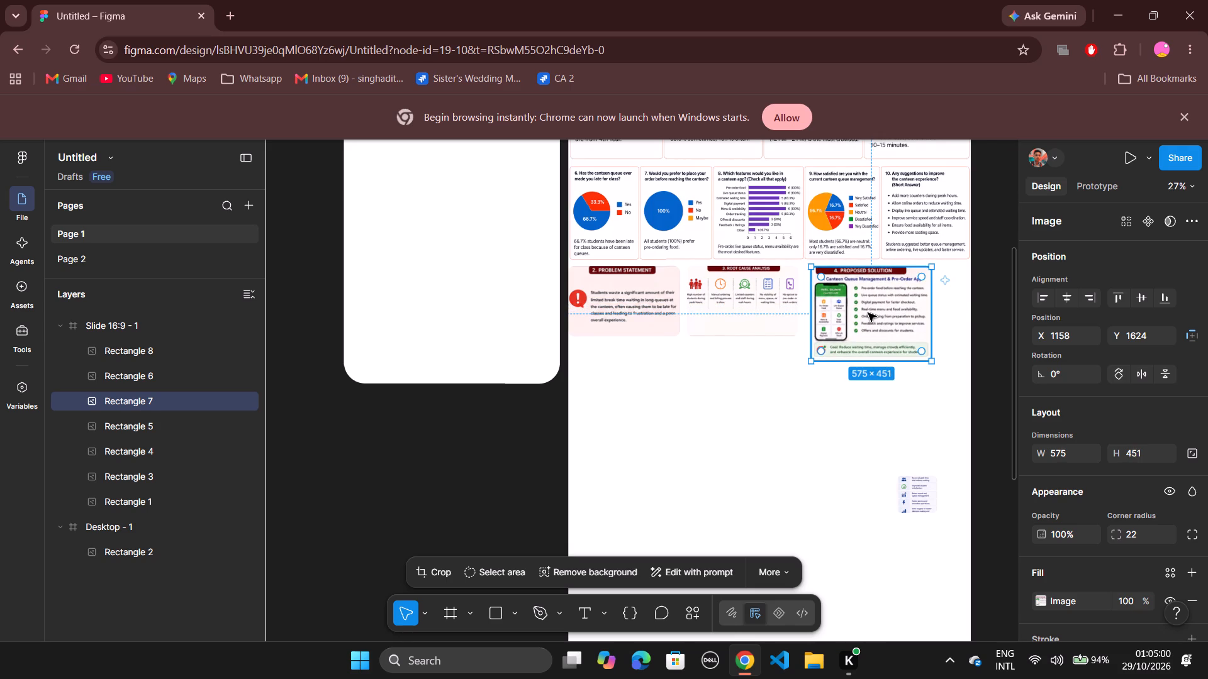
drag(868, 313, 903, 312)
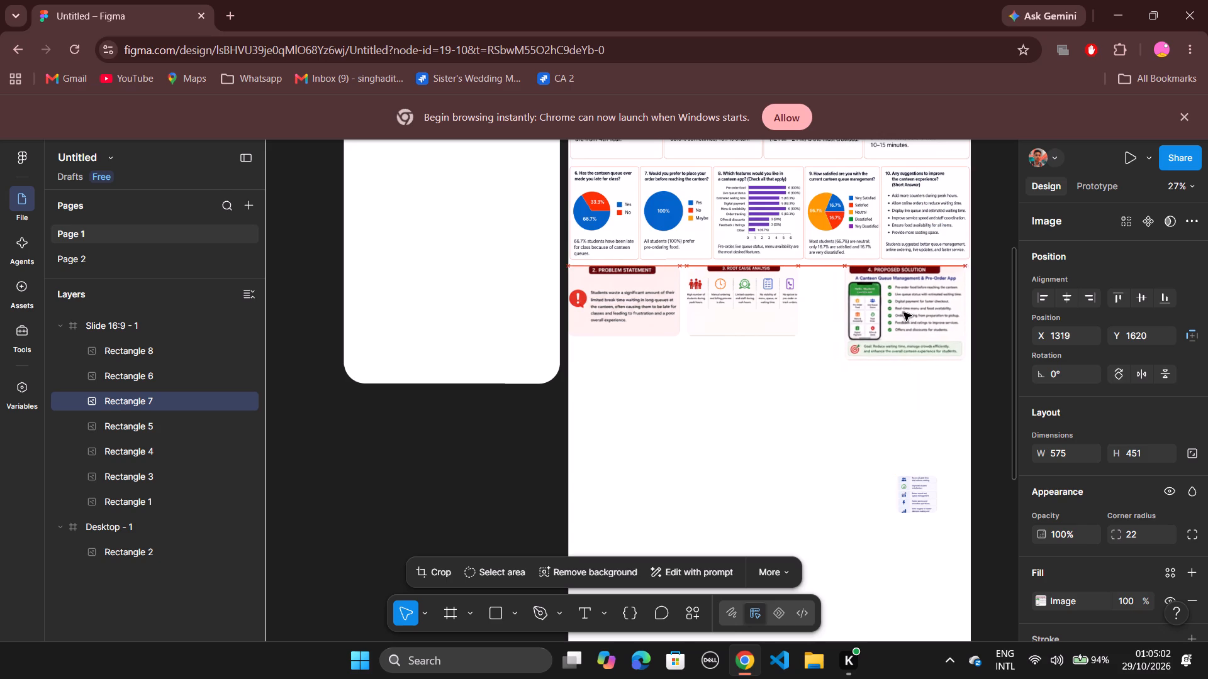
drag(903, 312, 904, 312)
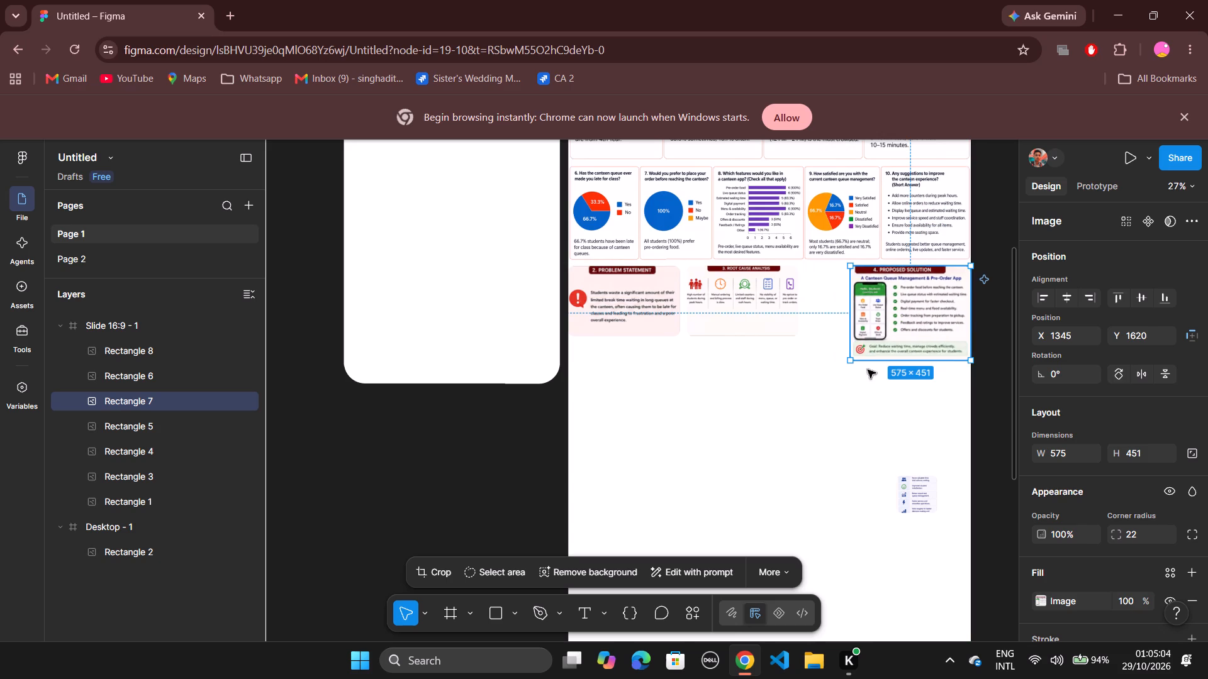
click(815, 416)
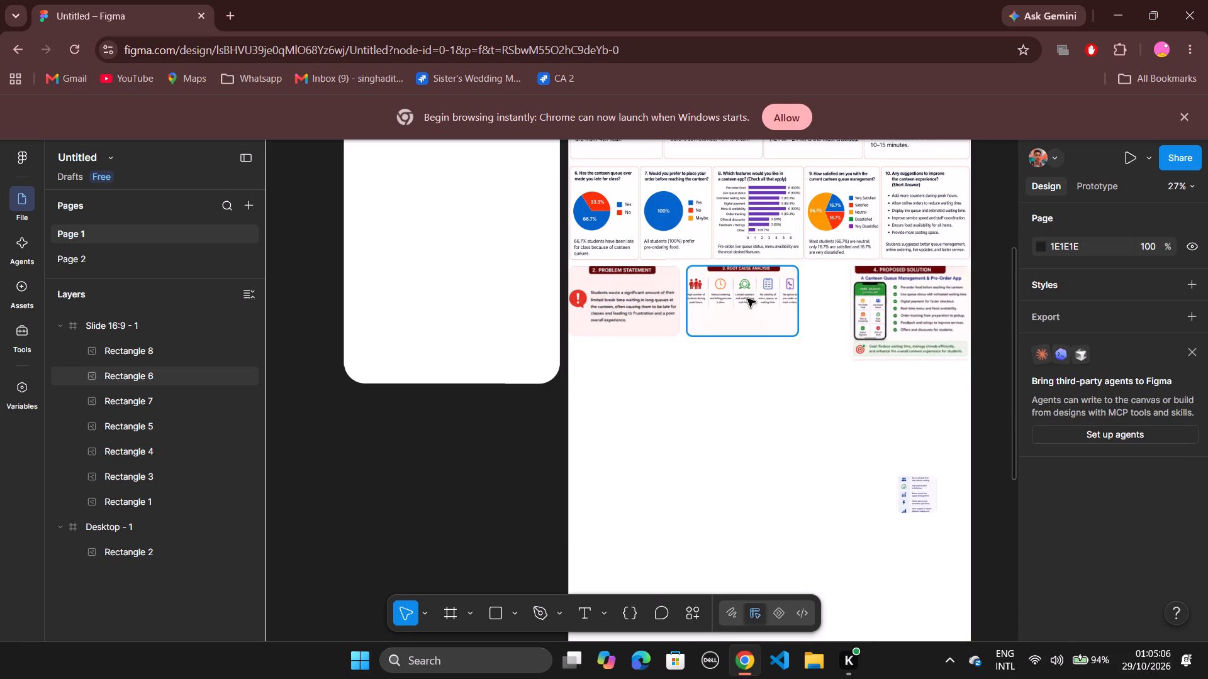
Set the Root Cause Analysis image's width to 575 to match the Proposed Solution image.
click(892, 306)
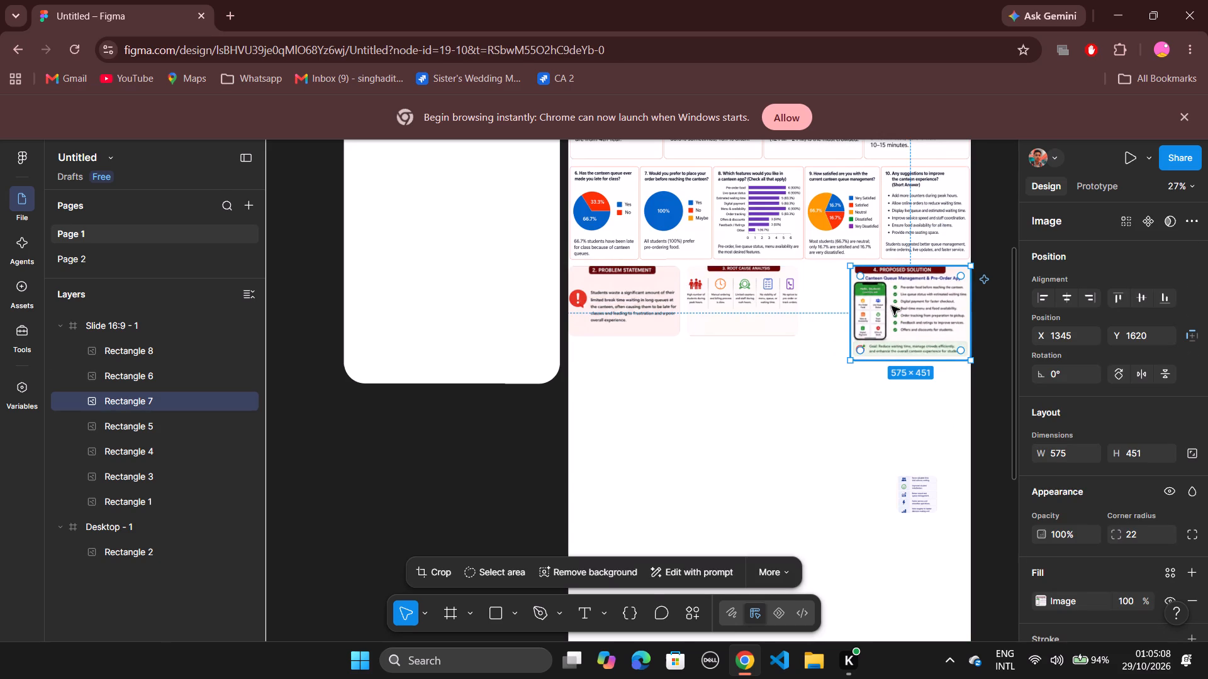
click(756, 302)
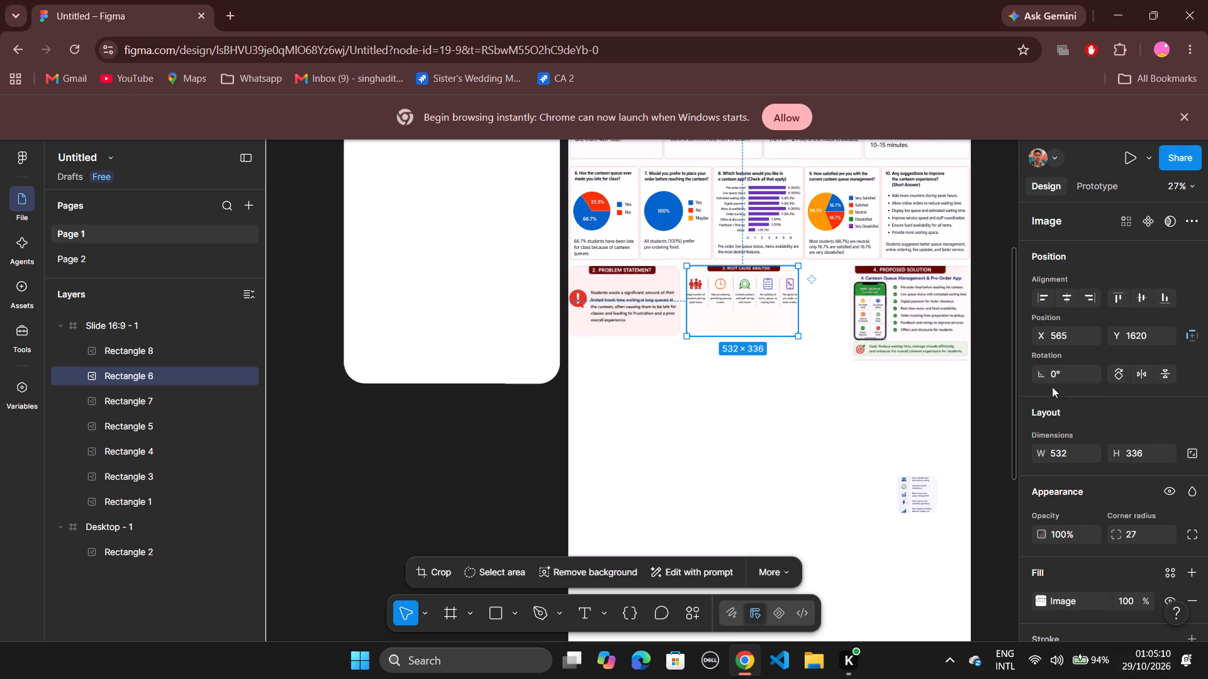
click(1069, 448)
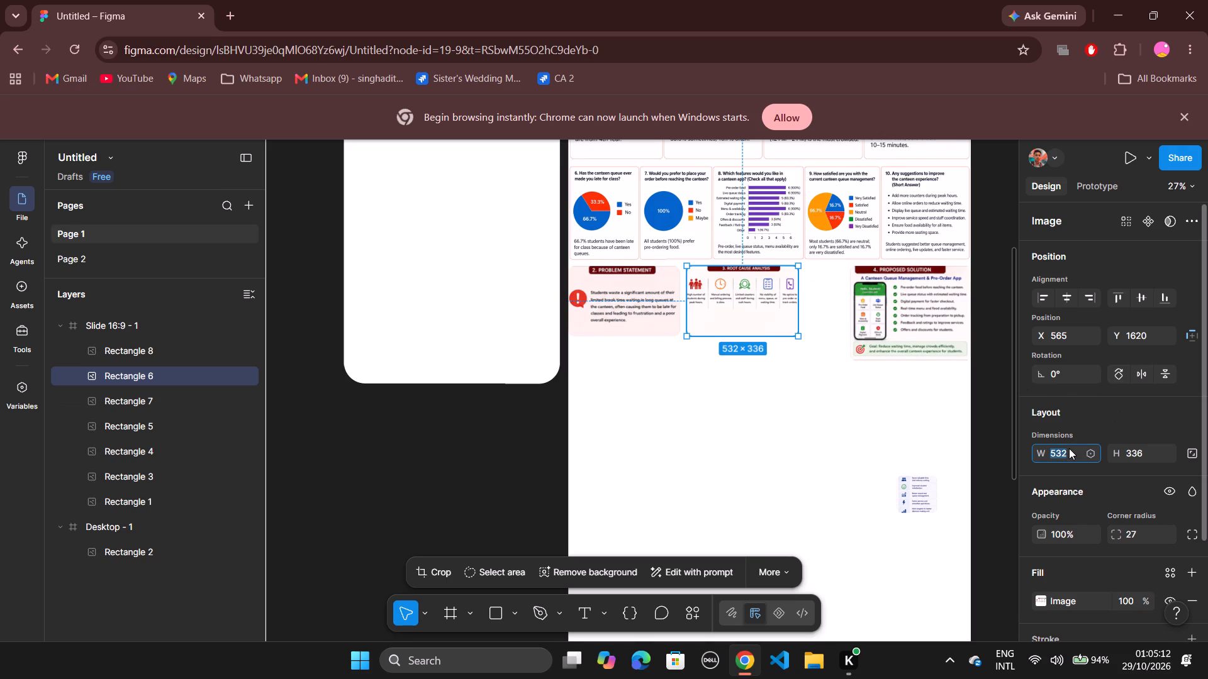
key(BackSpace)
key(5)
text(75)
key(Return)
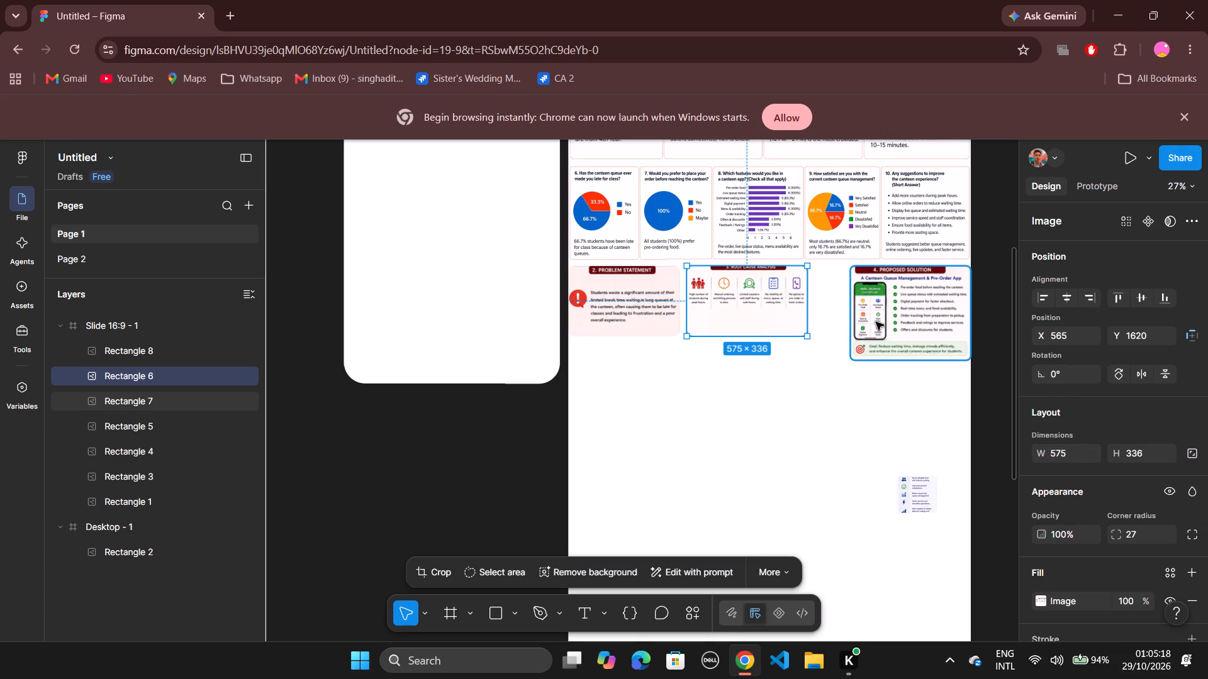
Set the Root Cause Analysis image's height to 451 to match the Proposed Solution image.
click(874, 321)
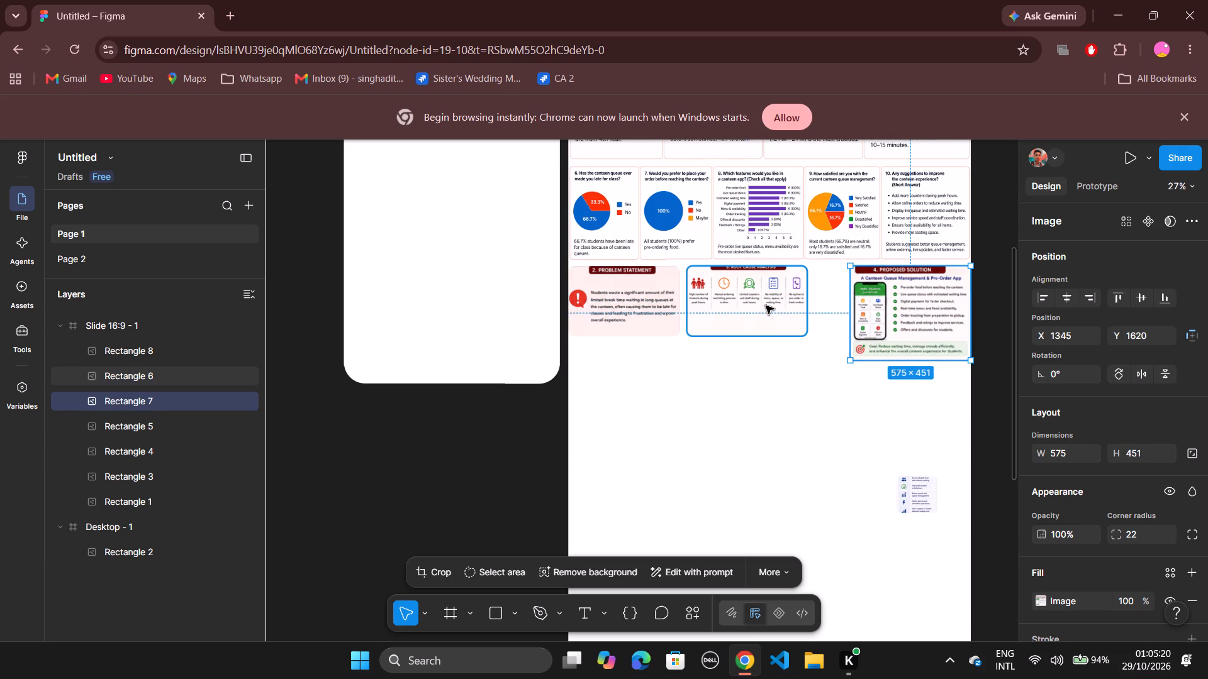
click(763, 305)
click(1148, 448)
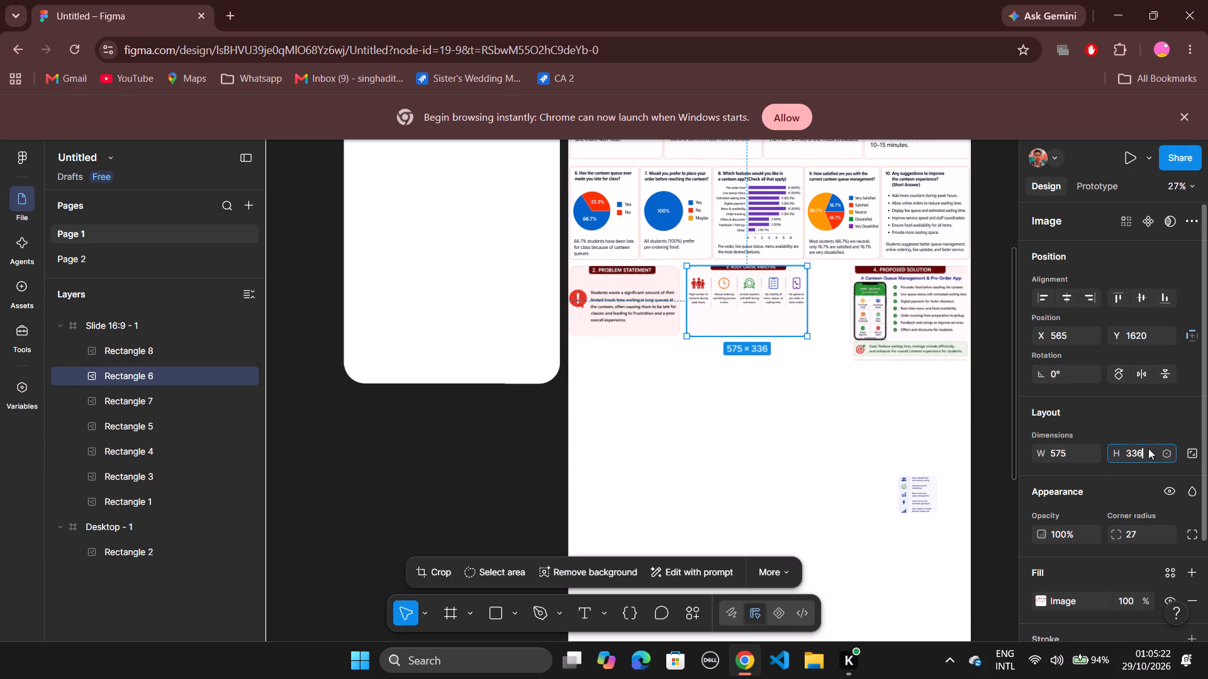
key(BackSpace)
key(BackSpace)
text(451)
key(Return)
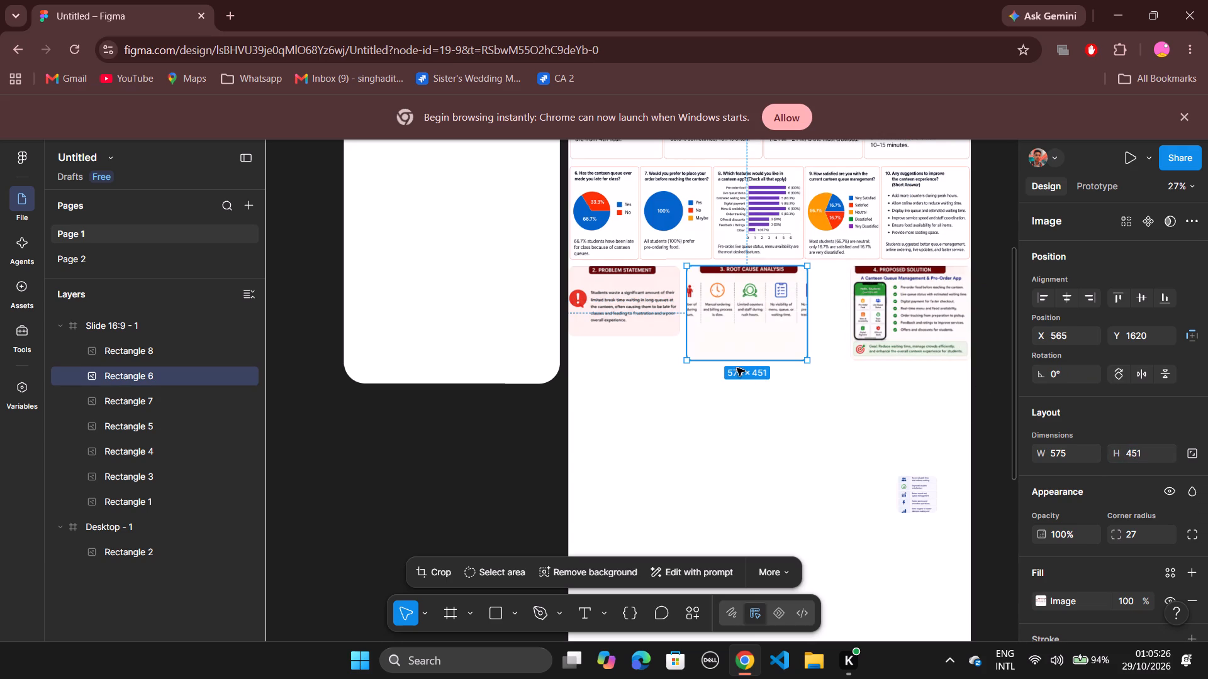
Move the Root Cause Analysis image toward the Proposed Solution image, to about X 704, keeping Y at 1620.
drag(738, 323, 758, 323)
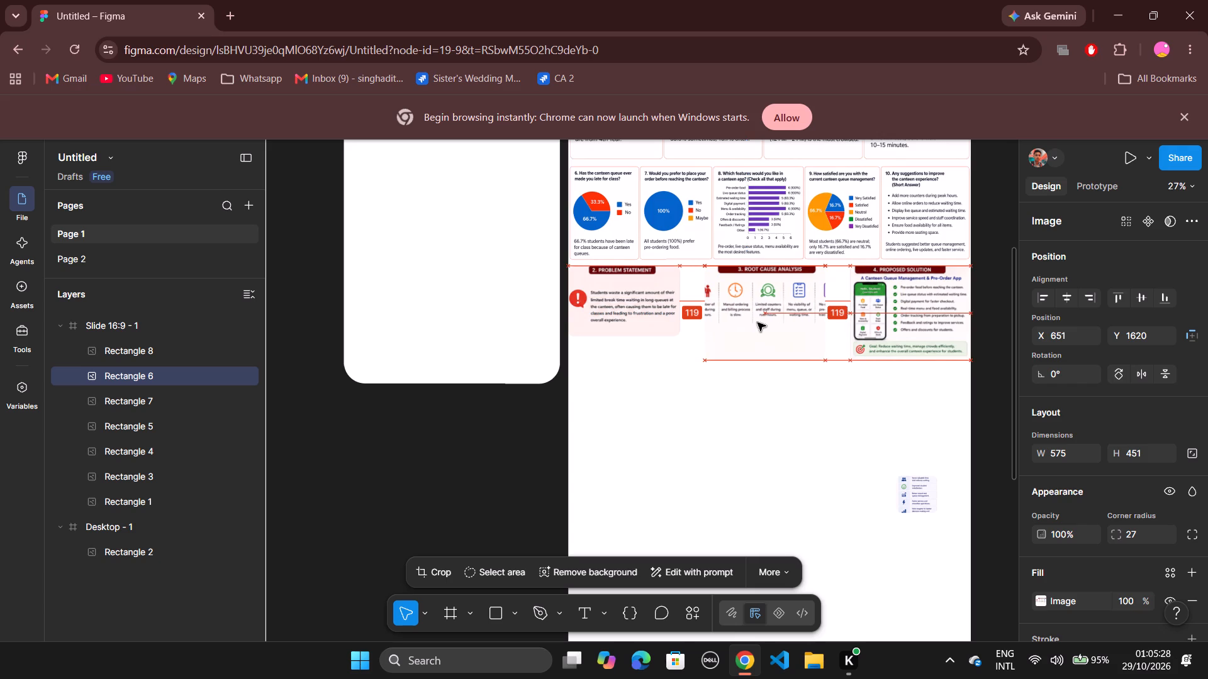
drag(758, 323, 756, 324)
drag(756, 324, 767, 322)
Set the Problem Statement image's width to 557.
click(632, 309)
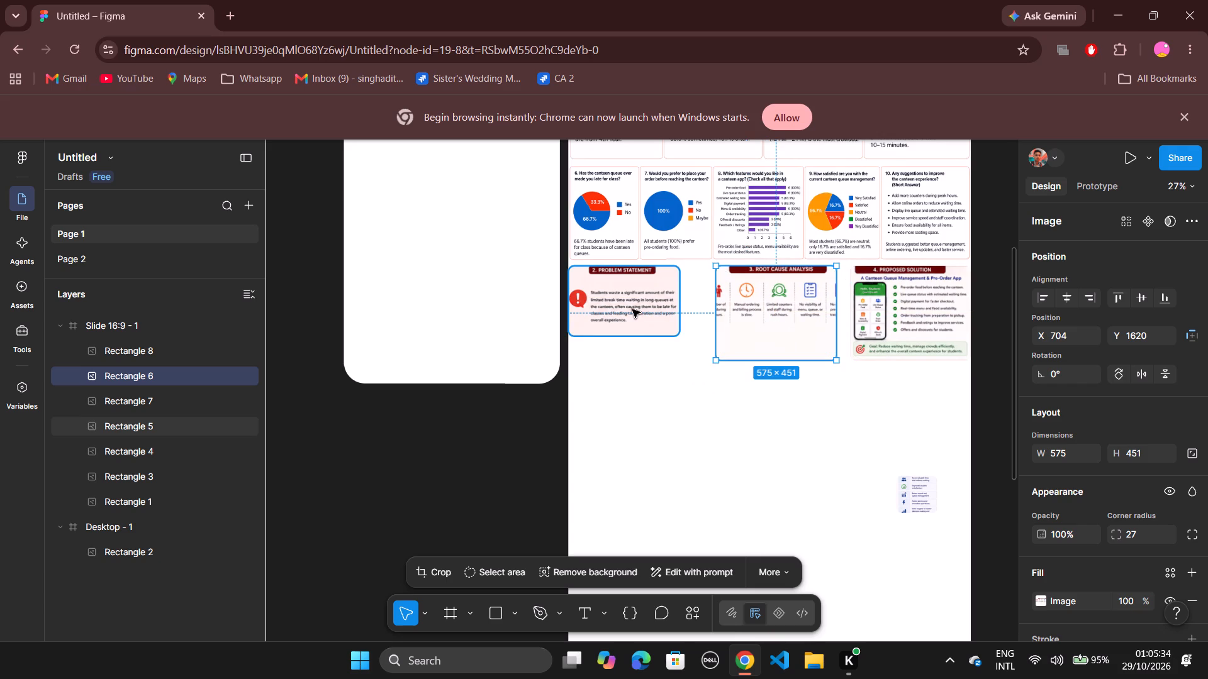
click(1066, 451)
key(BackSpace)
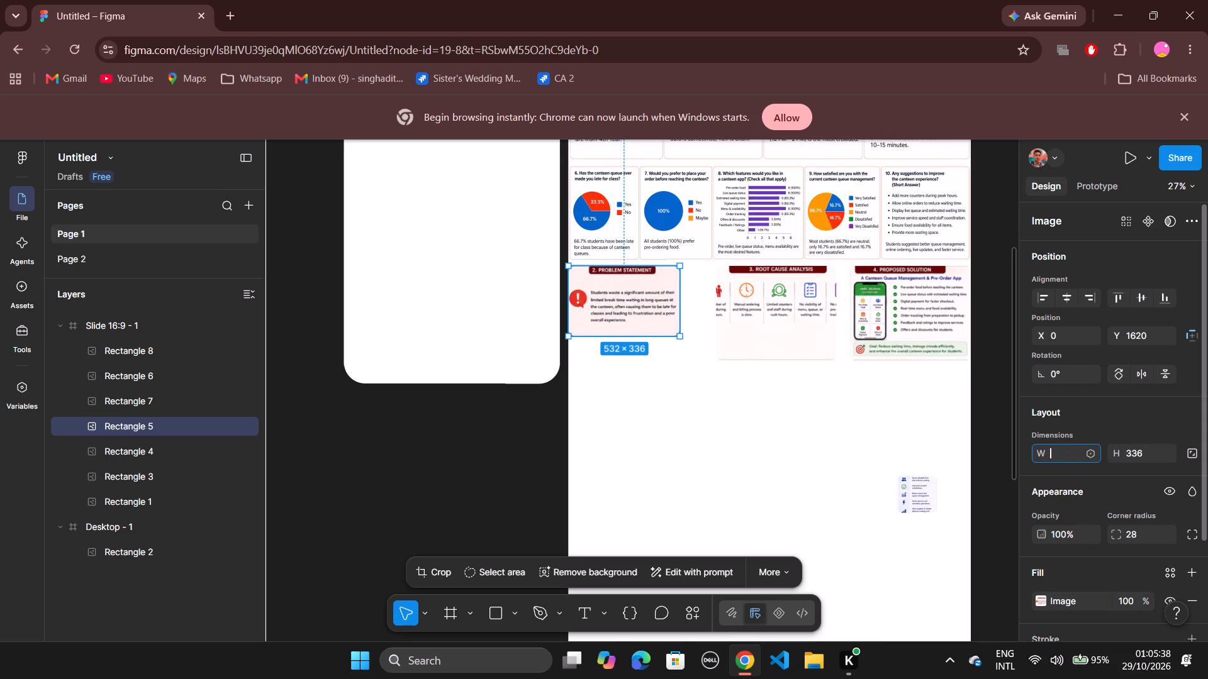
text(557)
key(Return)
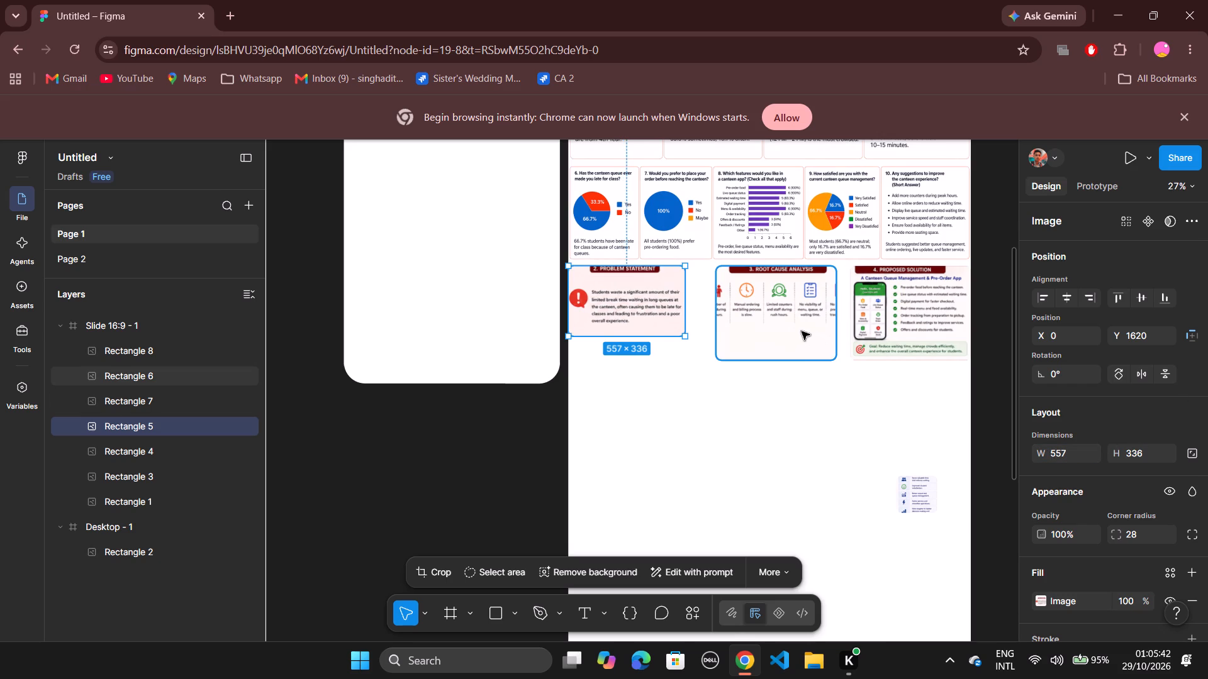
Resize the Problem Statement image to 575 × 451 to match the Root Cause Analysis image.
click(802, 331)
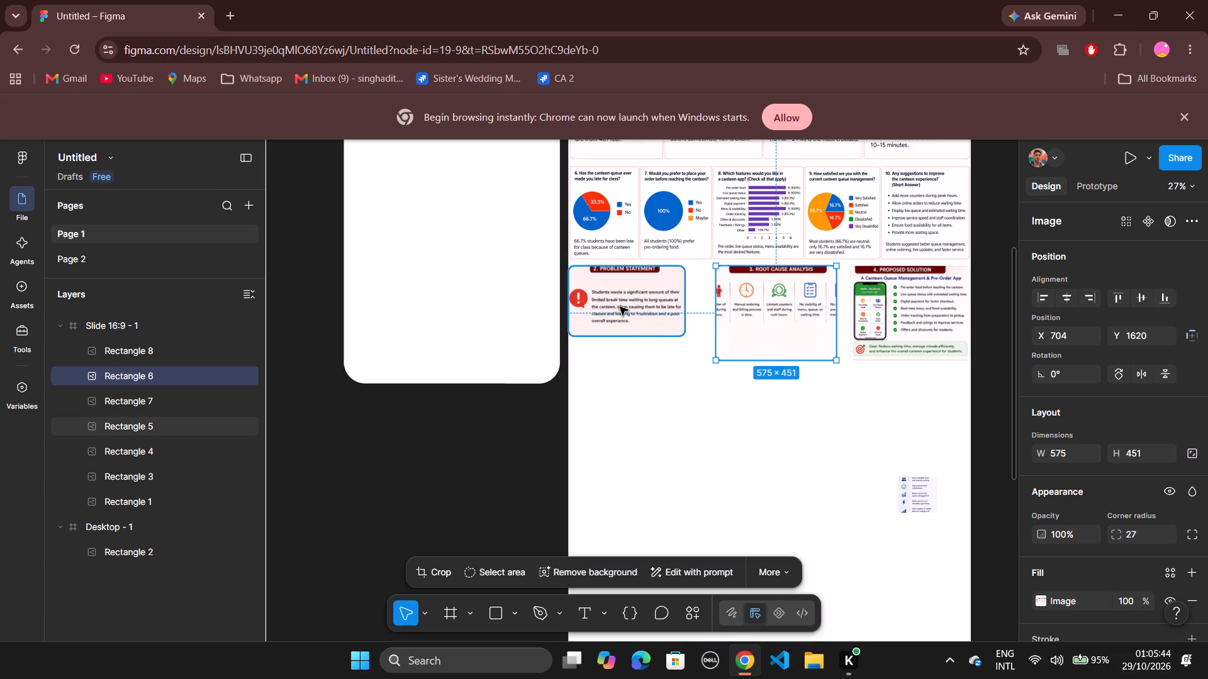
click(620, 307)
click(1073, 455)
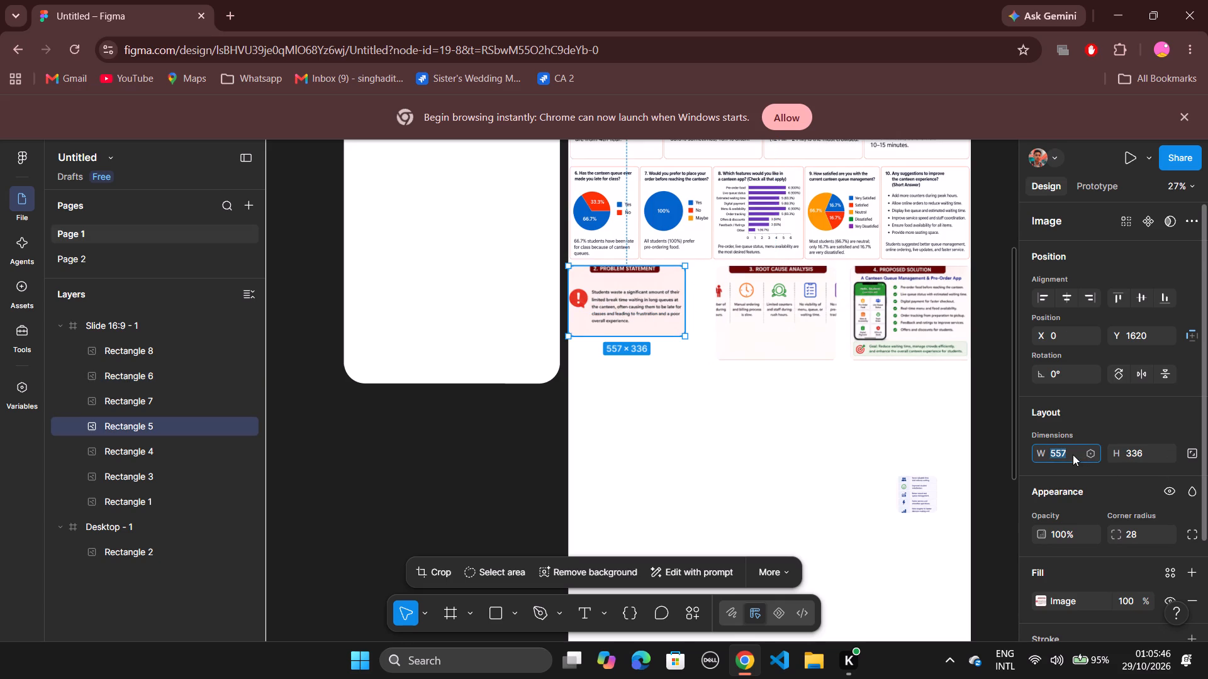
key(BackSpace)
key(5)
text(75)
key(Return)
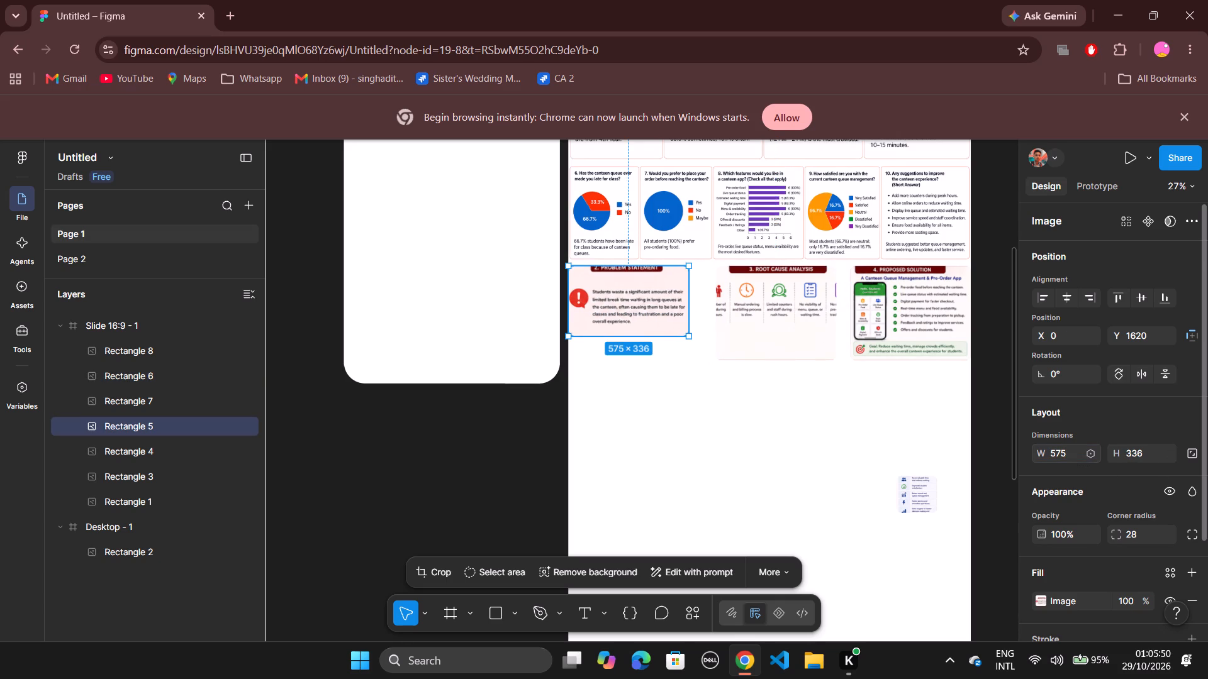
click(800, 346)
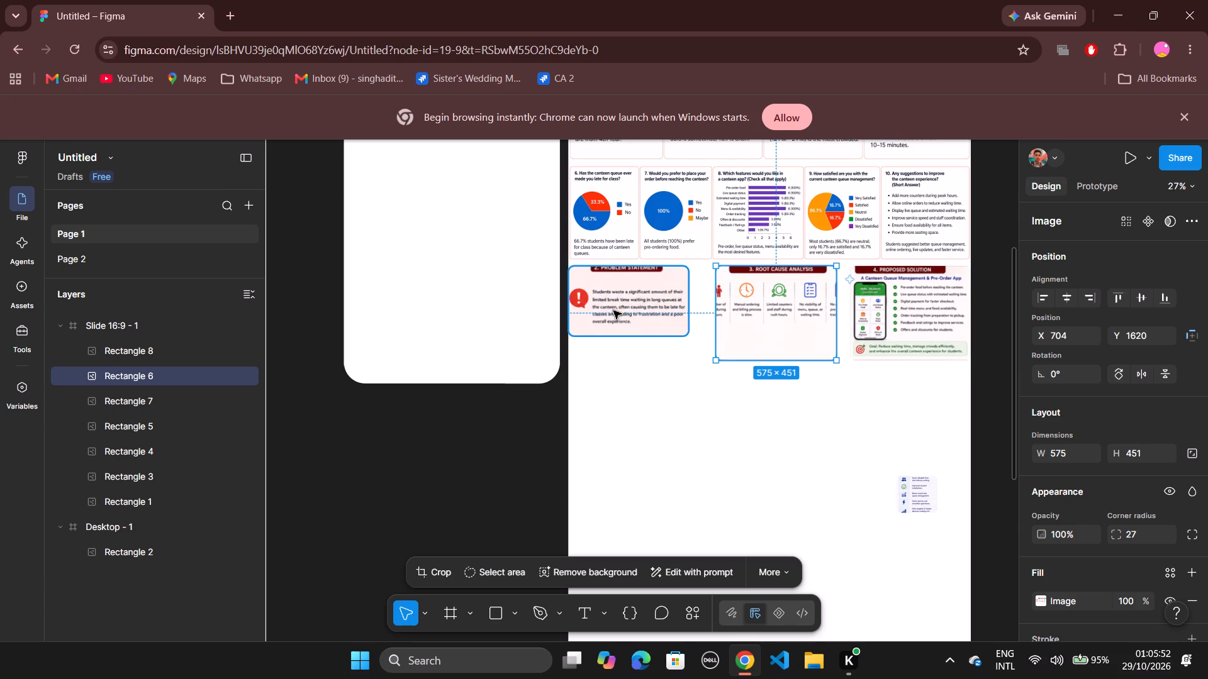
click(594, 302)
click(1143, 449)
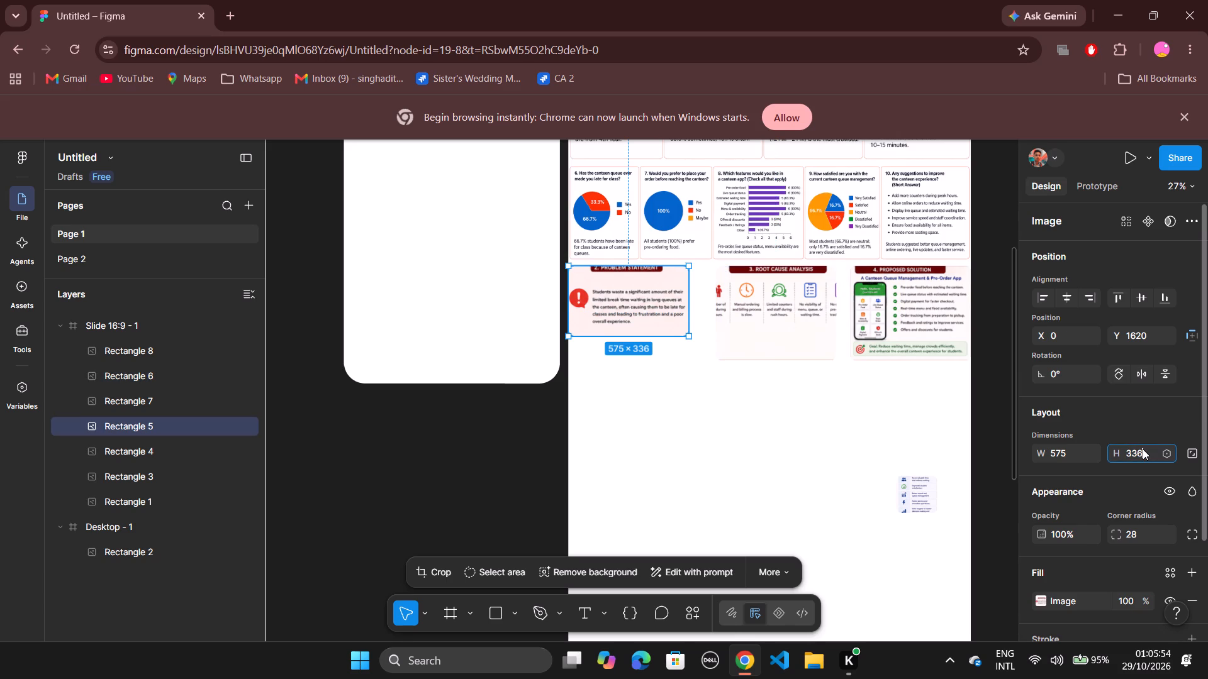
key(BackSpace)
text(451)
key(Return)
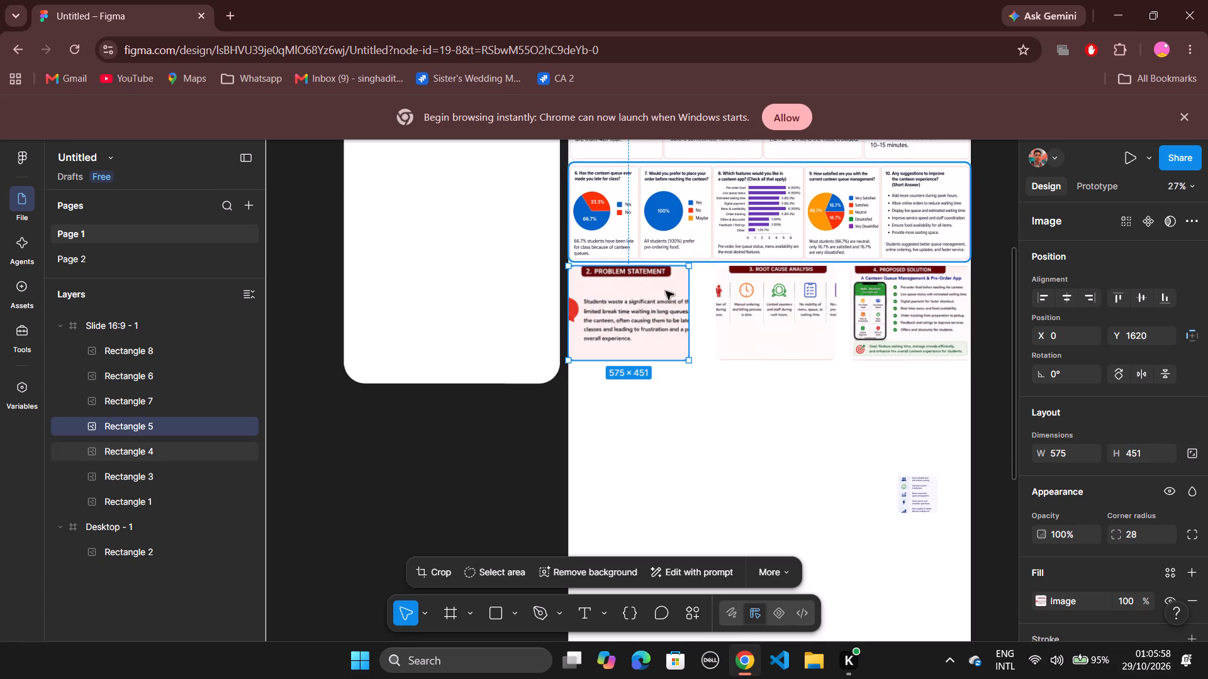
Widen the Problem Statement image to about 607 by extending its right edge.
drag(689, 314, 693, 314)
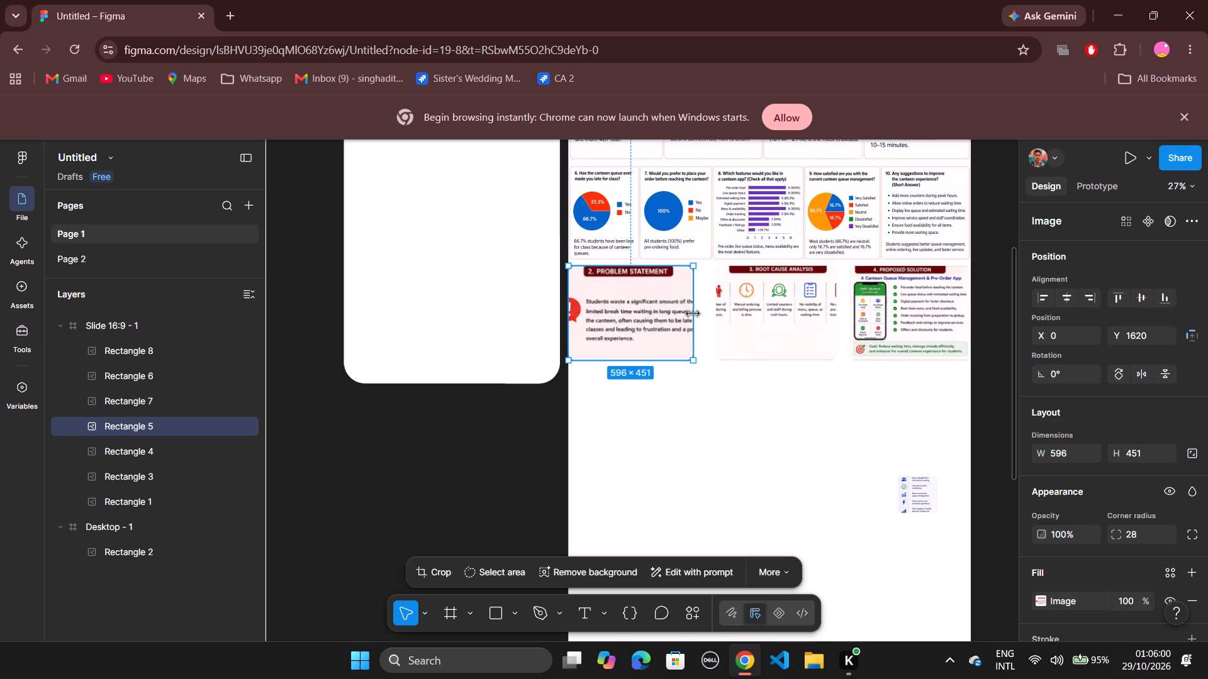
drag(693, 314, 695, 316)
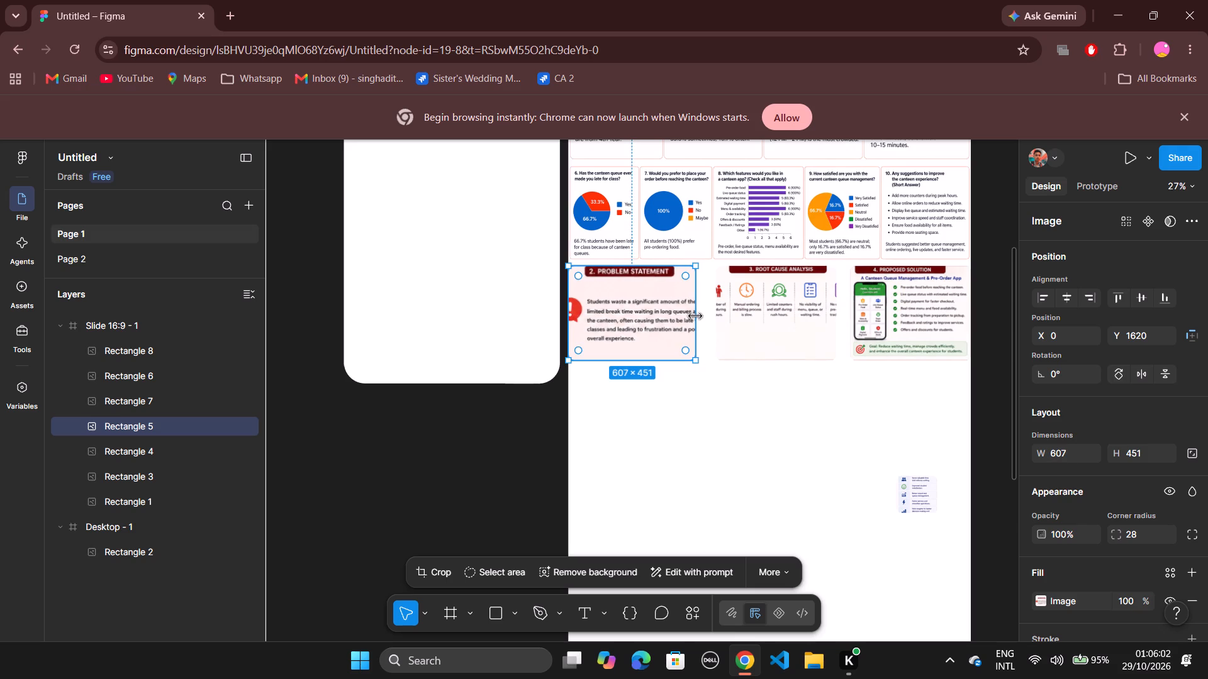
click(611, 311)
Move the Root Cause Analysis image to X 688 so its gaps to both neighbouring images are equal.
click(758, 306)
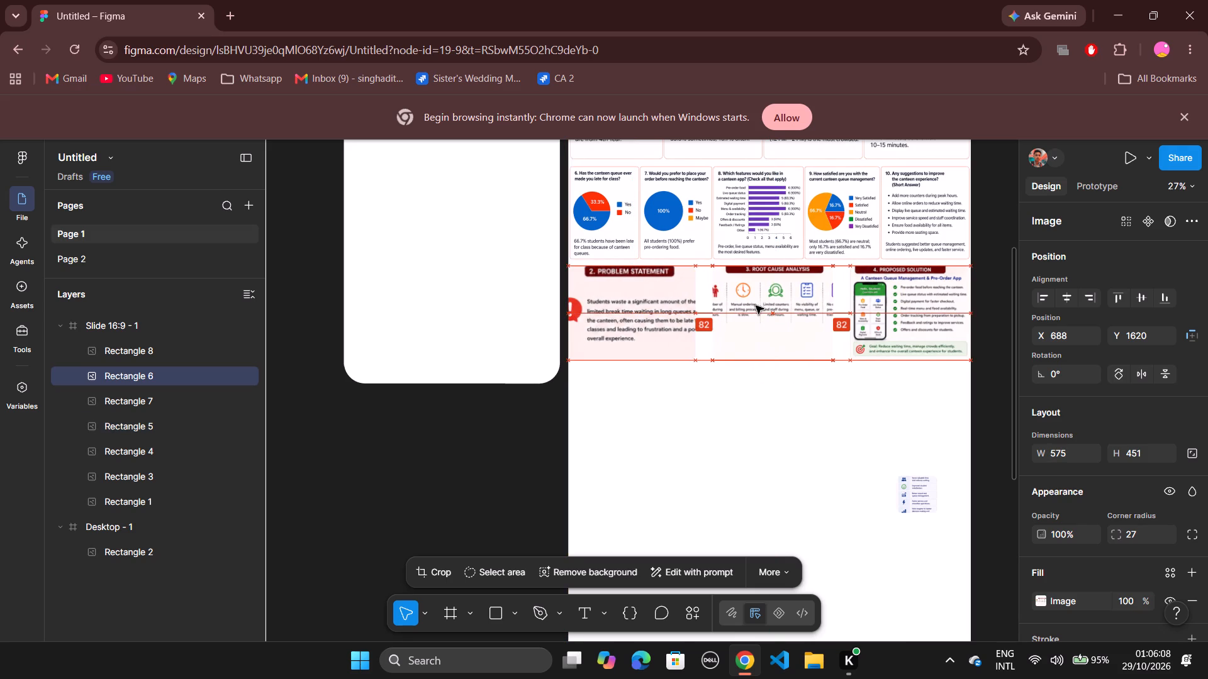
click(824, 448)
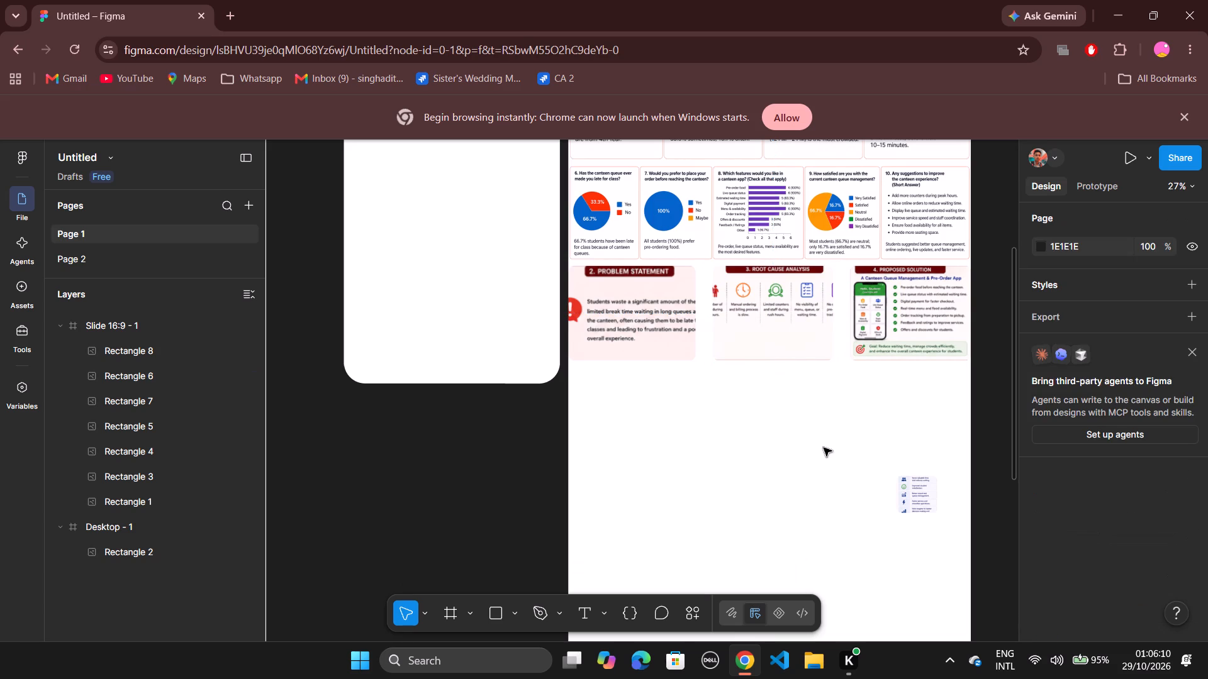
Move the small benefits list image below the Problem Statement image, to about X 108, Y 2308.
drag(917, 506, 673, 453)
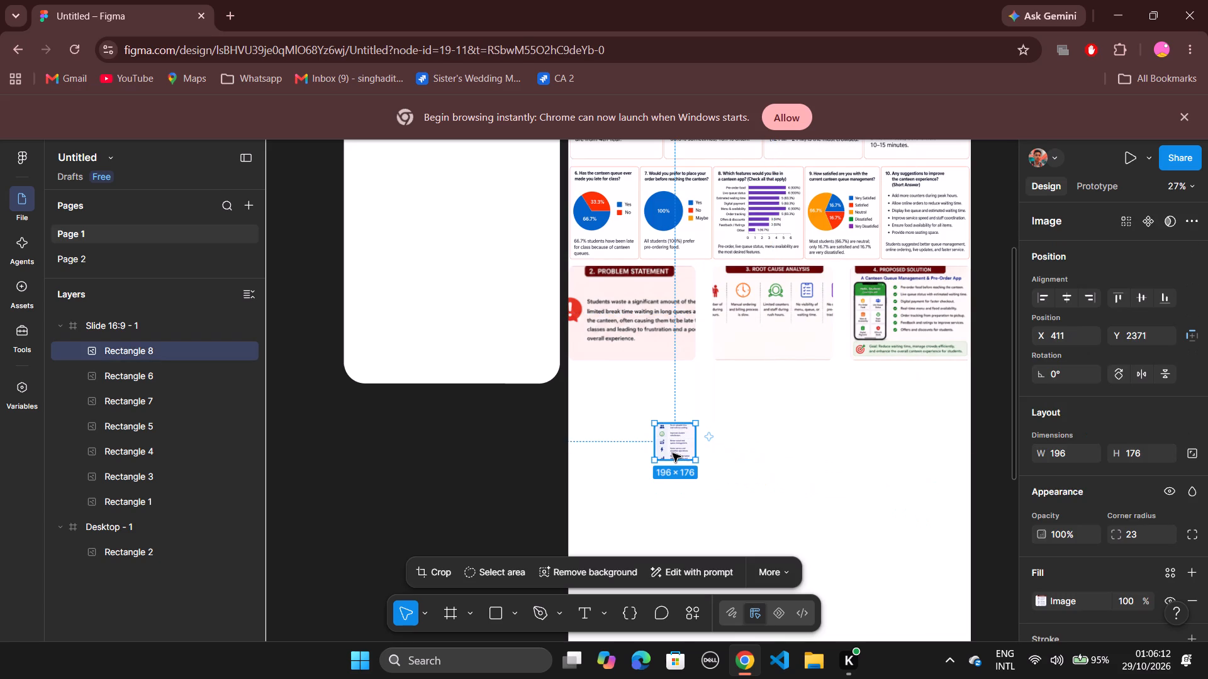
drag(673, 446, 626, 435)
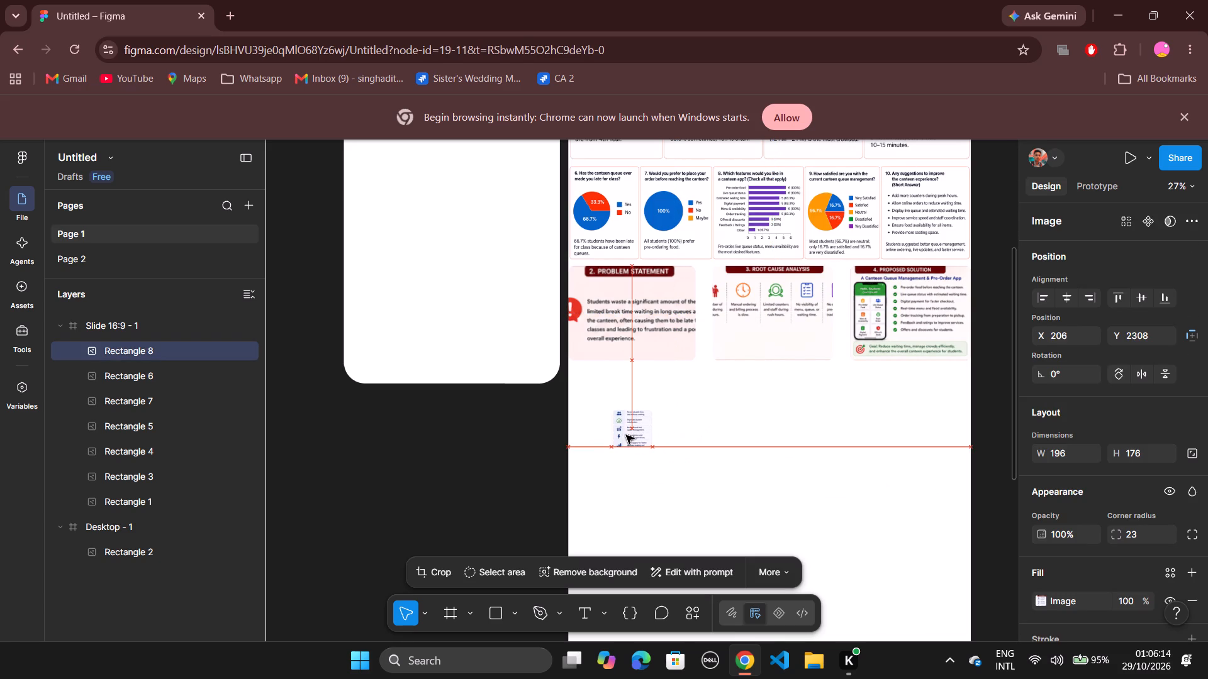
drag(626, 435, 611, 434)
click(611, 434)
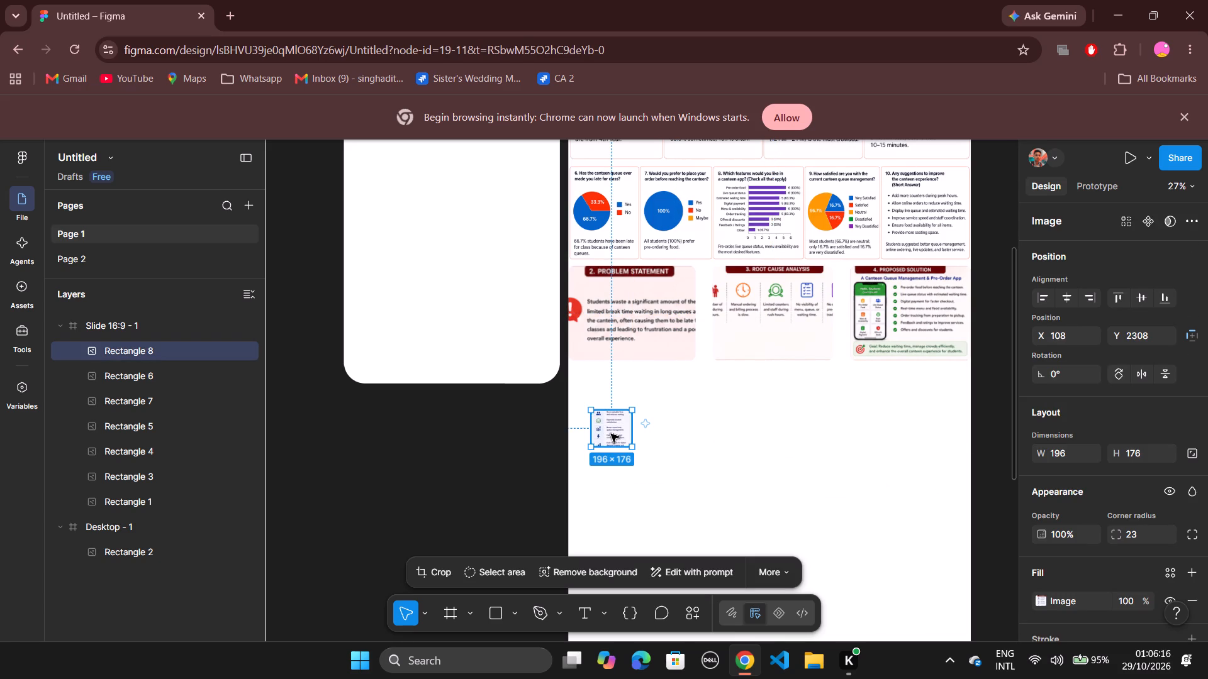
Resize the benefits list image to 575 × 451.
click(1065, 451)
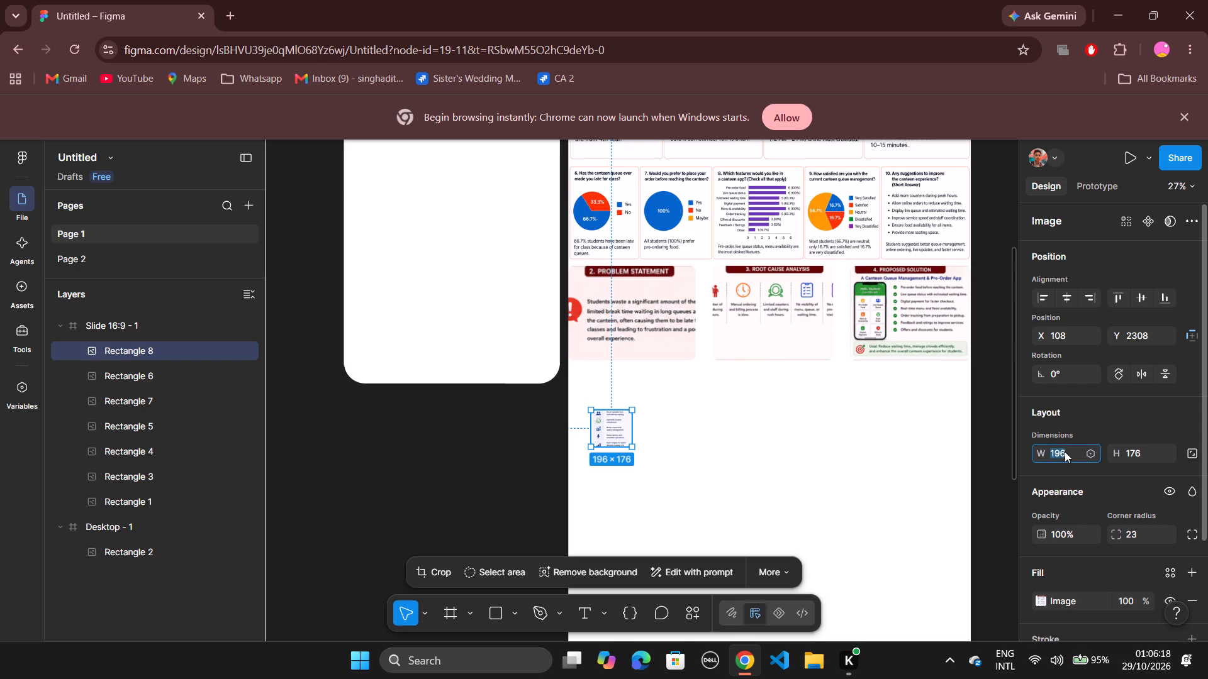
key(BackSpace)
text(575)
key(Return)
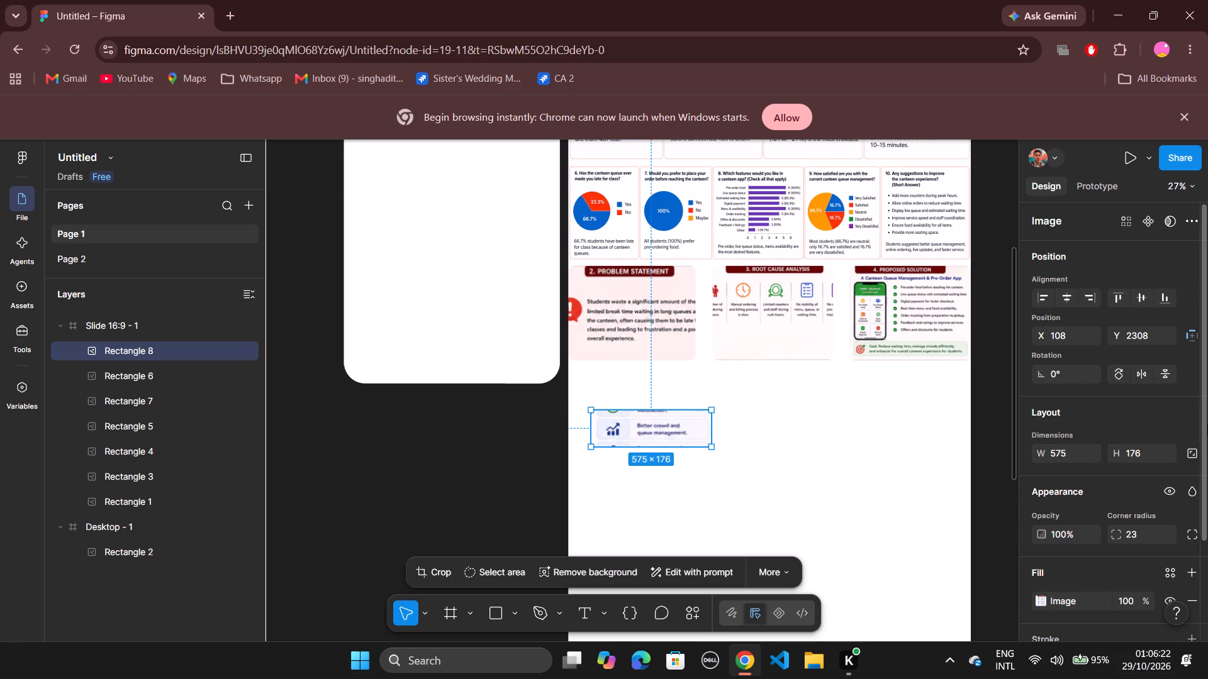
click(1144, 453)
key(BackSpace)
key(BackSpace)
text(451)
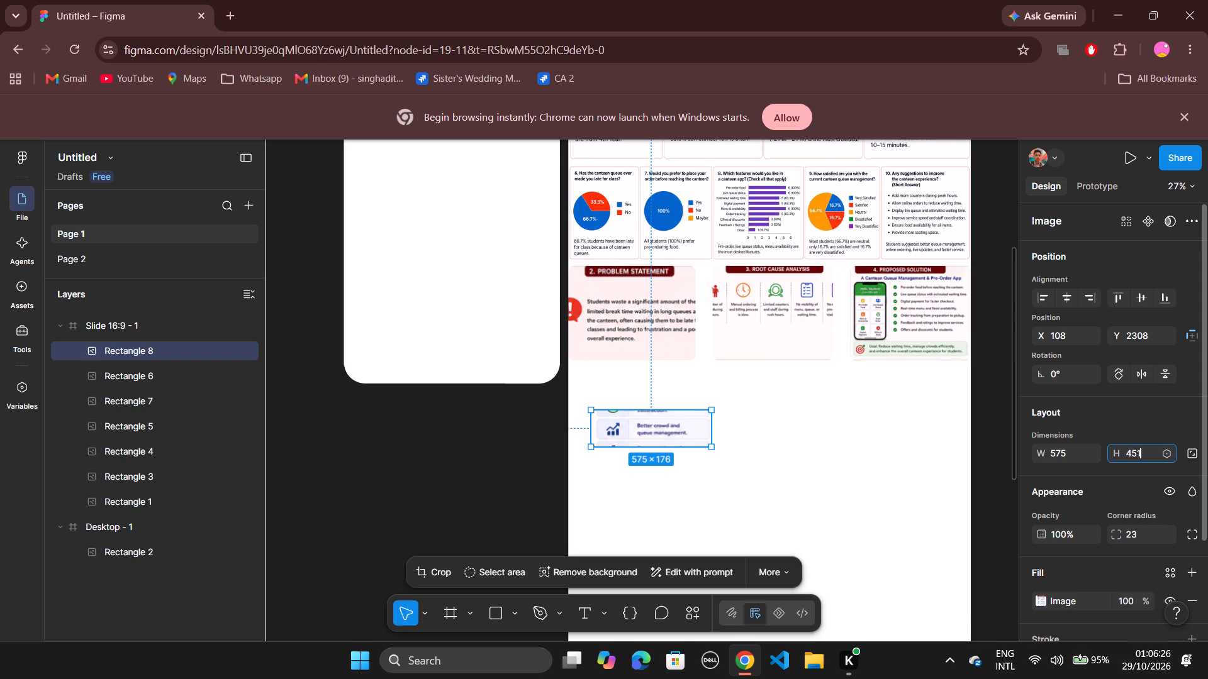
key(Return)
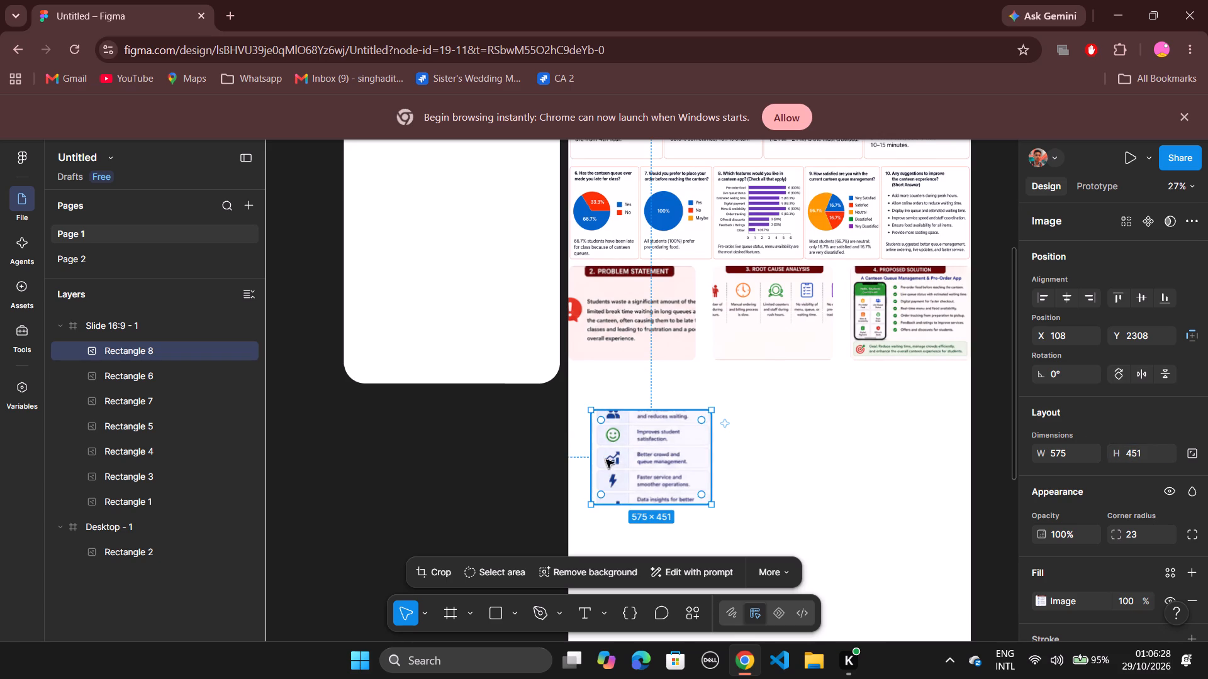
Move the benefits list image flush with the slide's left edge at X 0, just below the Problem Statement image.
click(613, 455)
drag(629, 453, 601, 423)
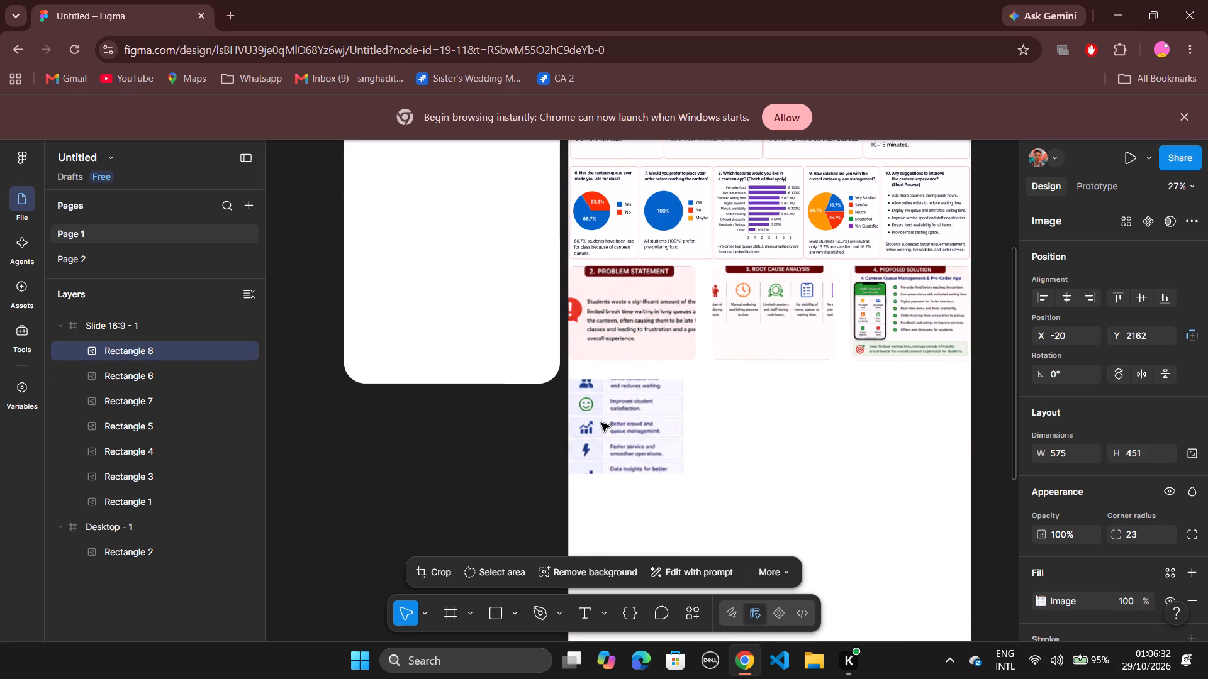
drag(601, 423, 603, 421)
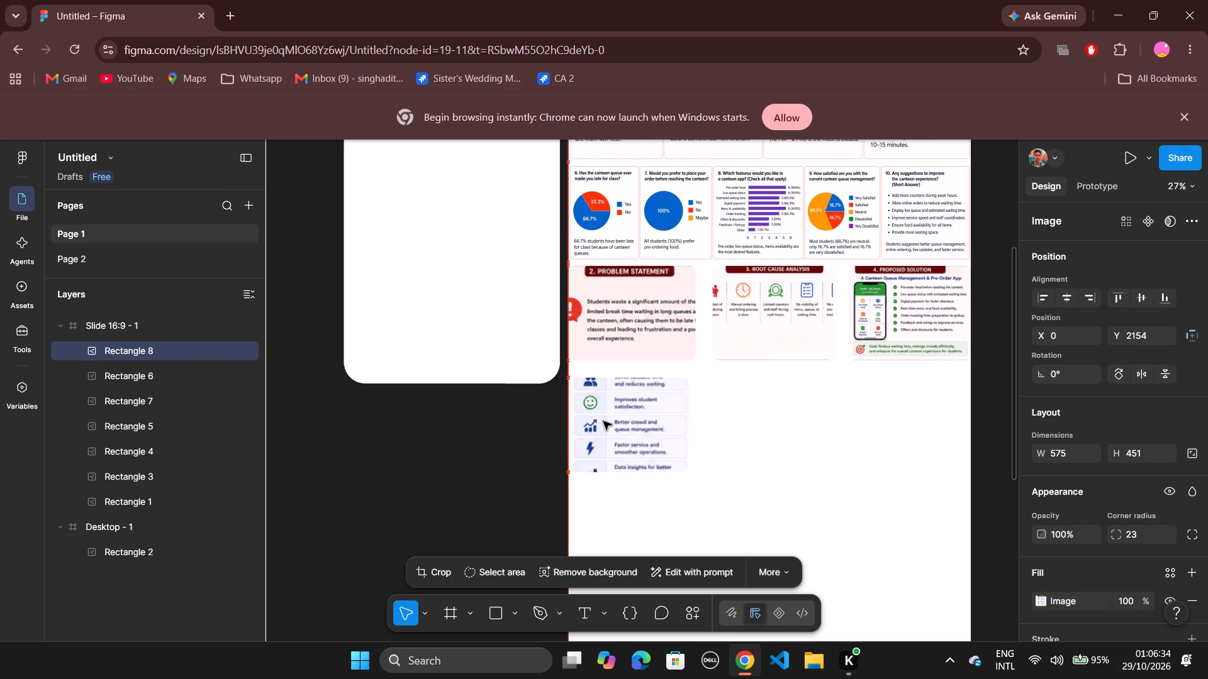
drag(603, 421, 605, 417)
click(795, 464)
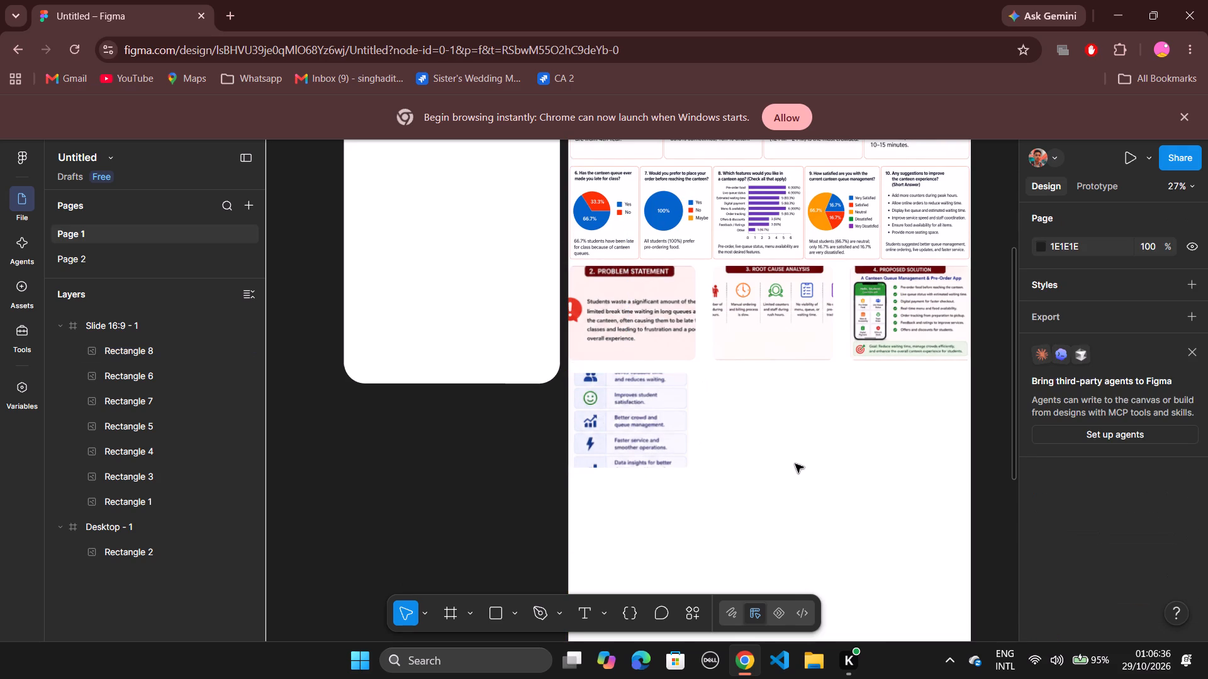
Move the interview photo collage from Desktop - 1 into Slide 16:9 - 1, beside the benefits list, to about X 877, Y 2252.
scroll(795, 464, up, 2)
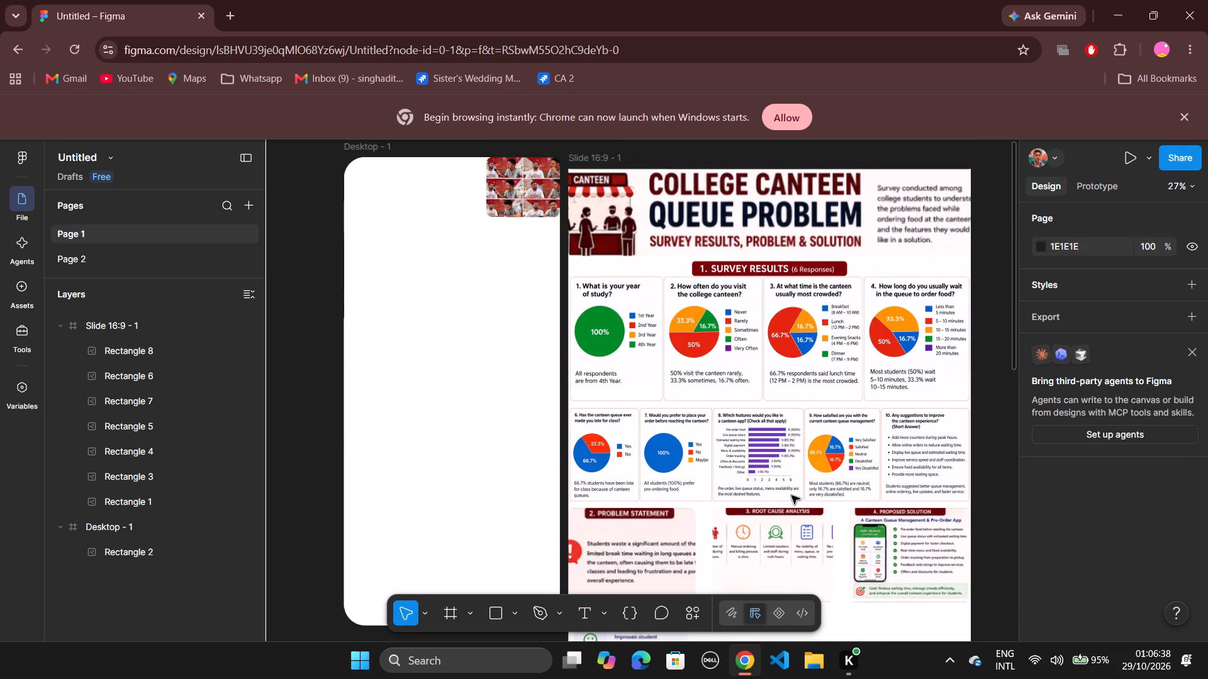
scroll(791, 495, up, 1)
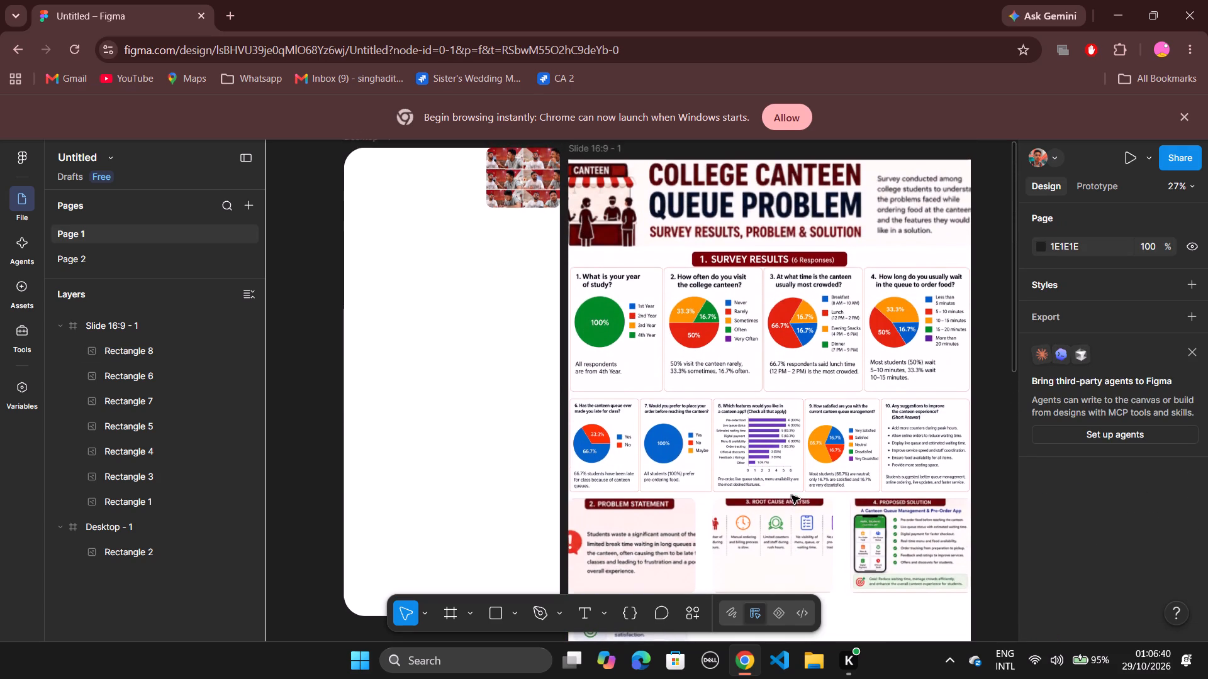
drag(537, 180, 818, 629)
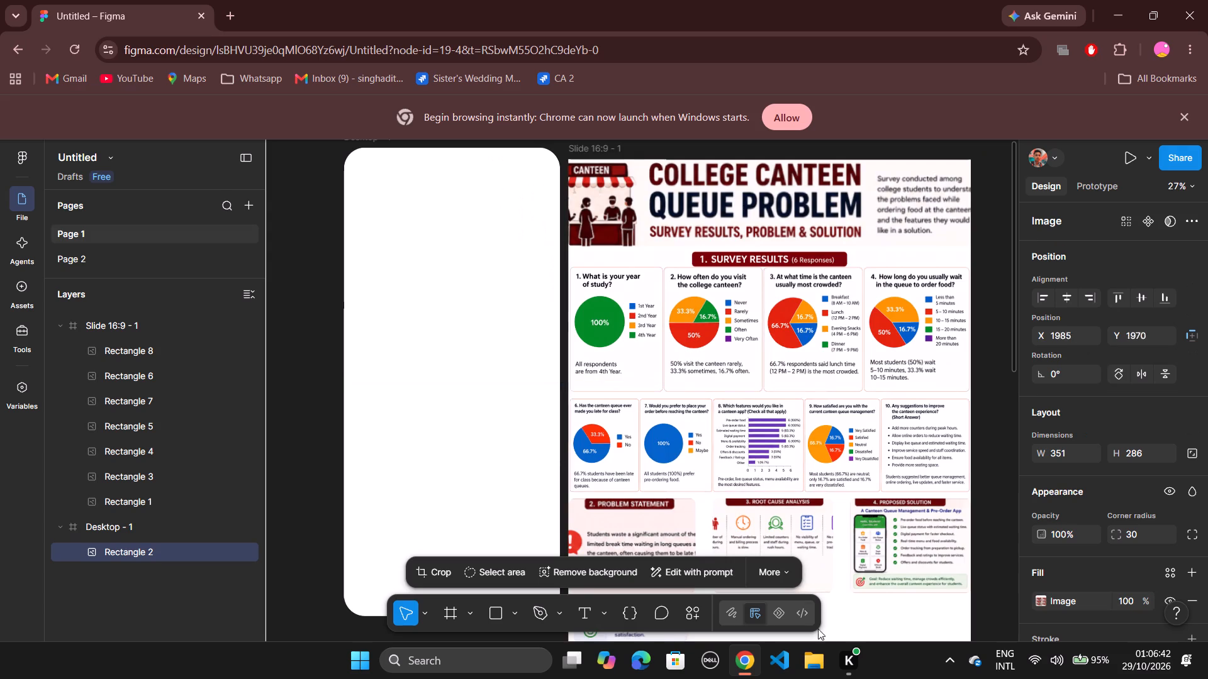
drag(818, 629, 802, 463)
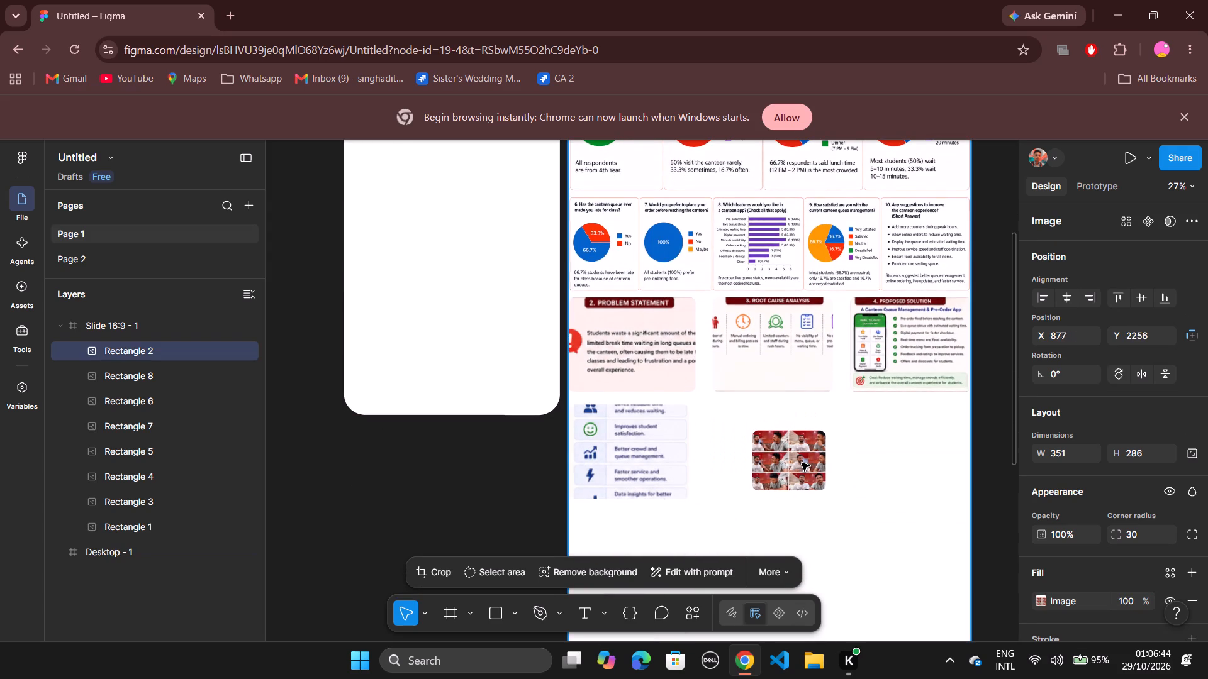
drag(802, 463, 802, 462)
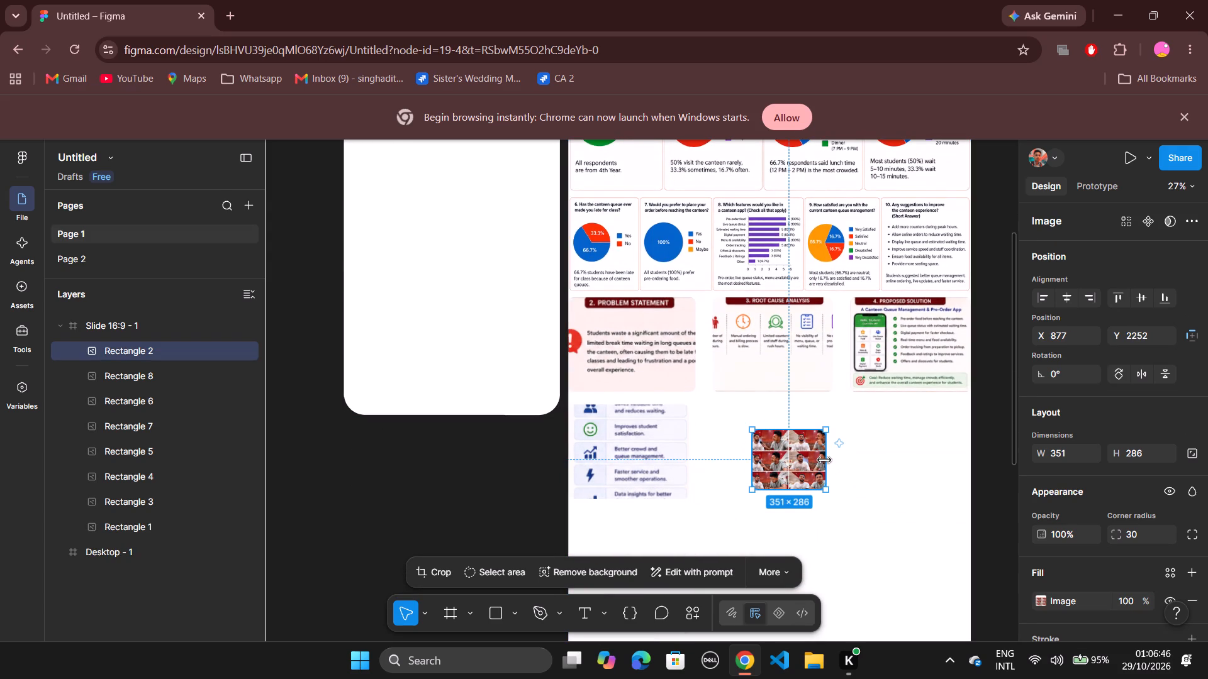
Enlarge the photo collage to about 1043 × 674, extending it to the slide's right edge.
drag(824, 460, 969, 461)
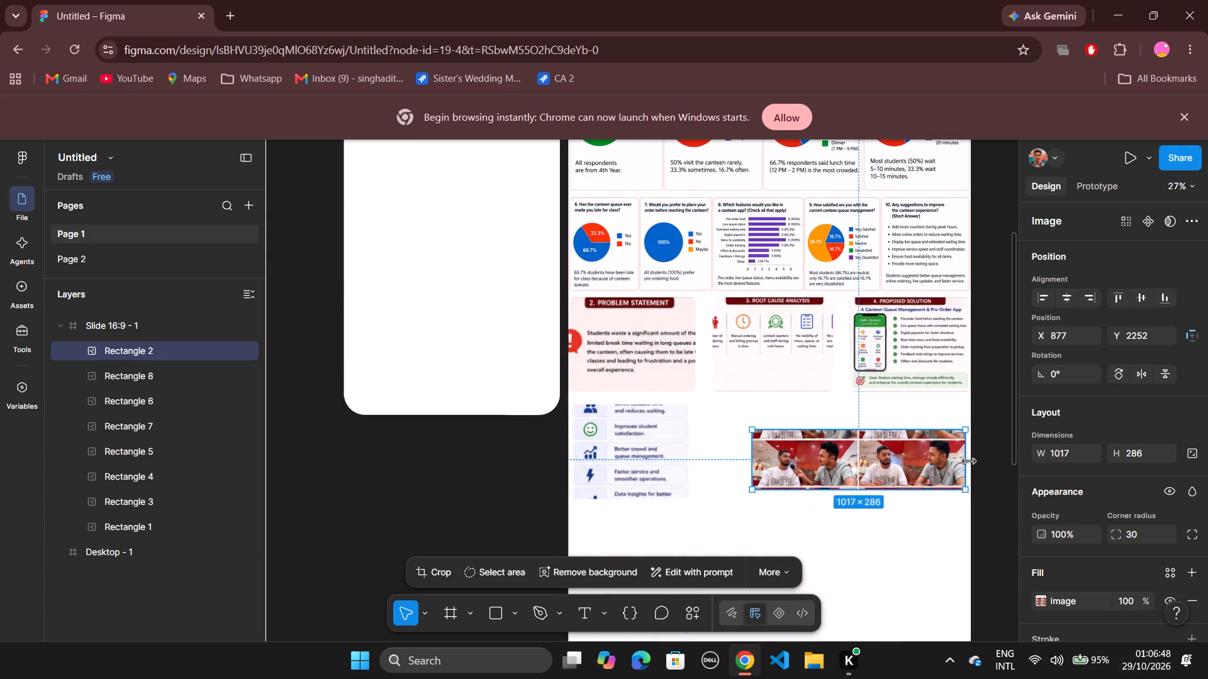
drag(969, 461, 971, 461)
drag(860, 486, 867, 524)
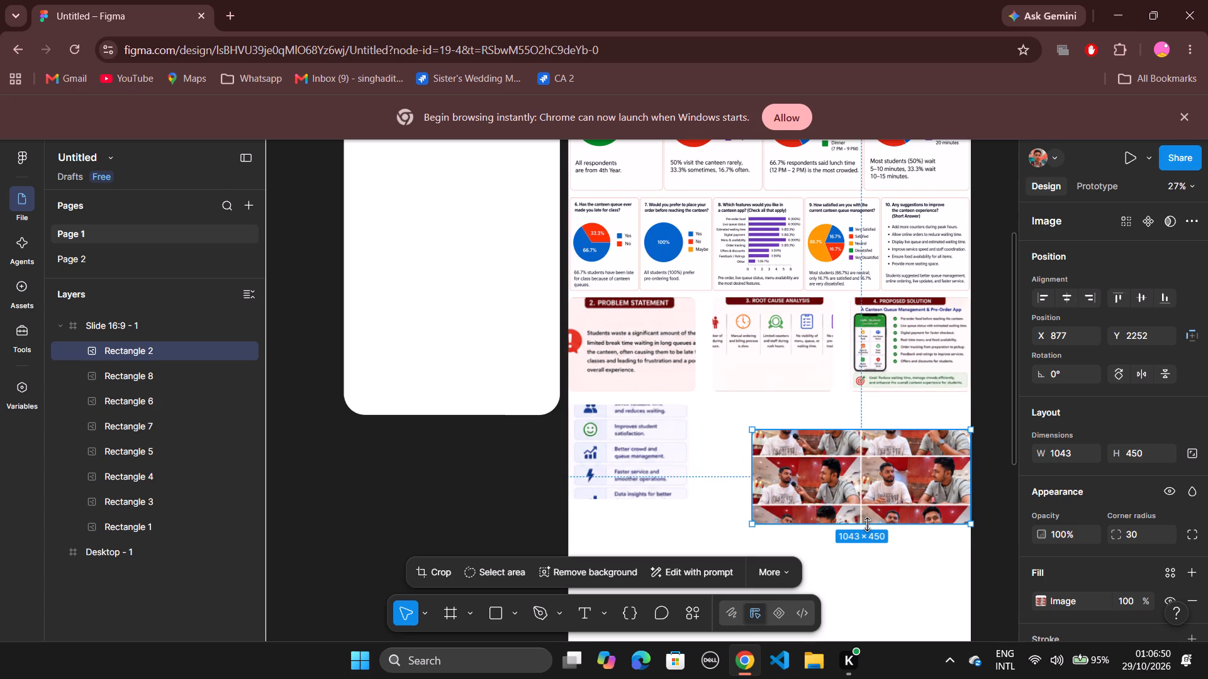
drag(867, 524, 880, 593)
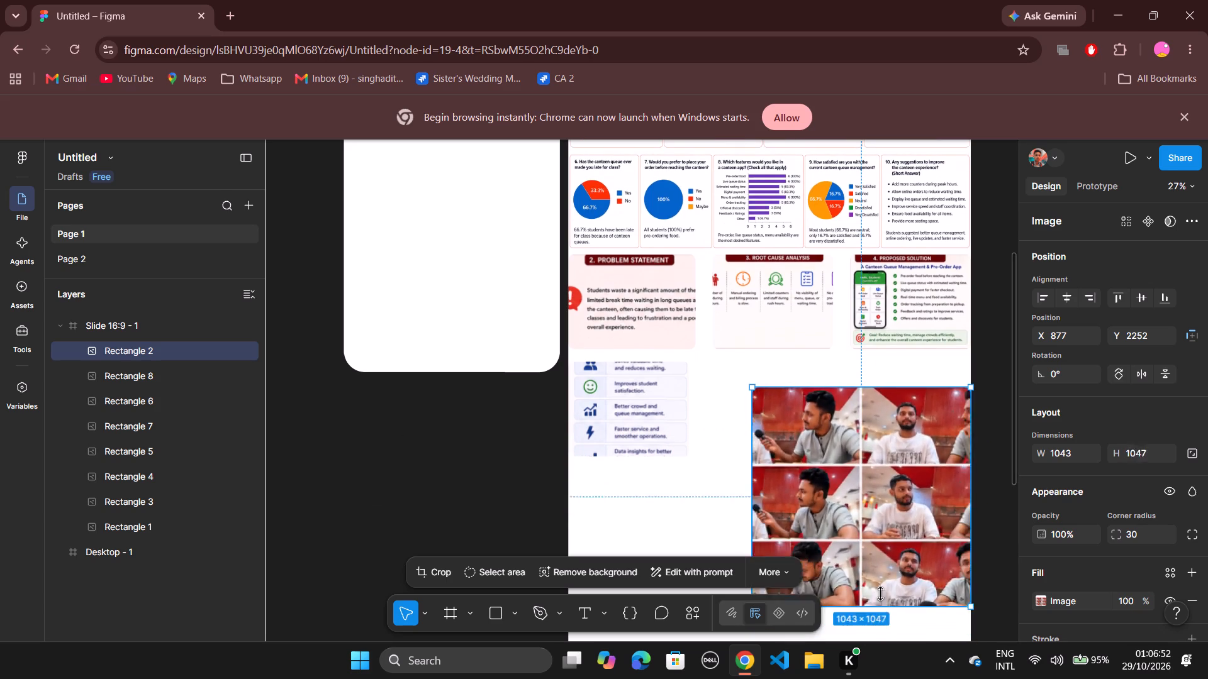
drag(880, 593, 882, 532)
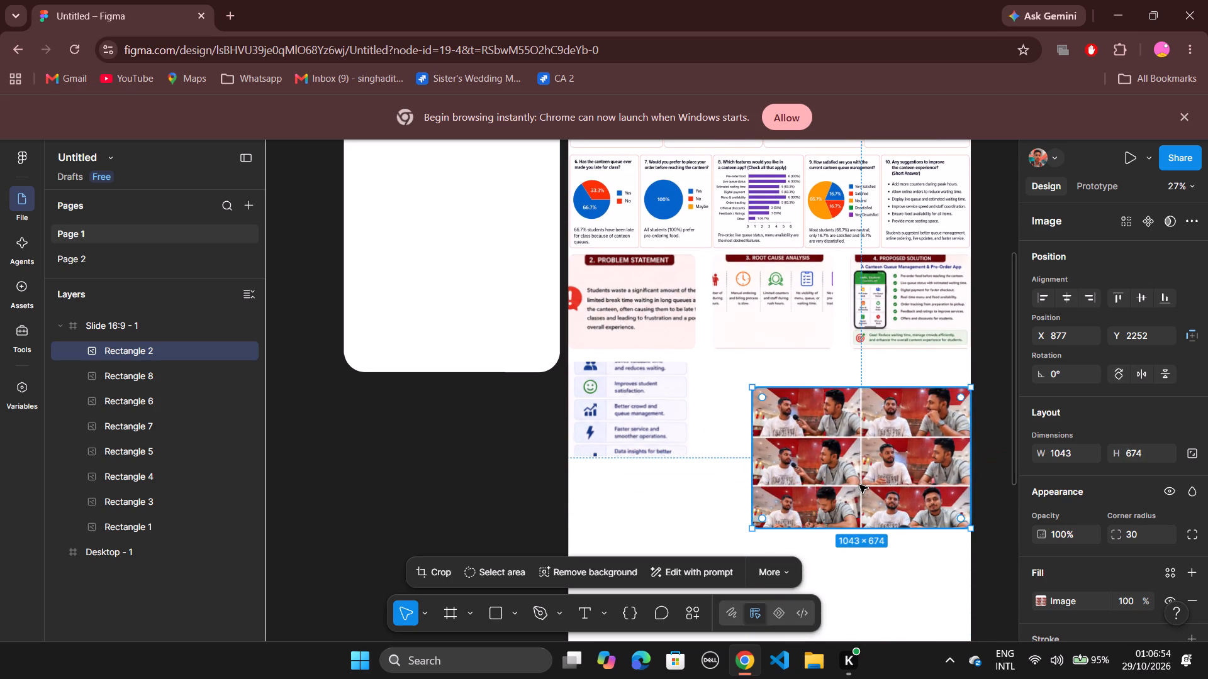
Move the photo collage to X 877, Y 2132, flush with the slide's right edge and top-aligned with the benefits list.
drag(858, 482, 842, 454)
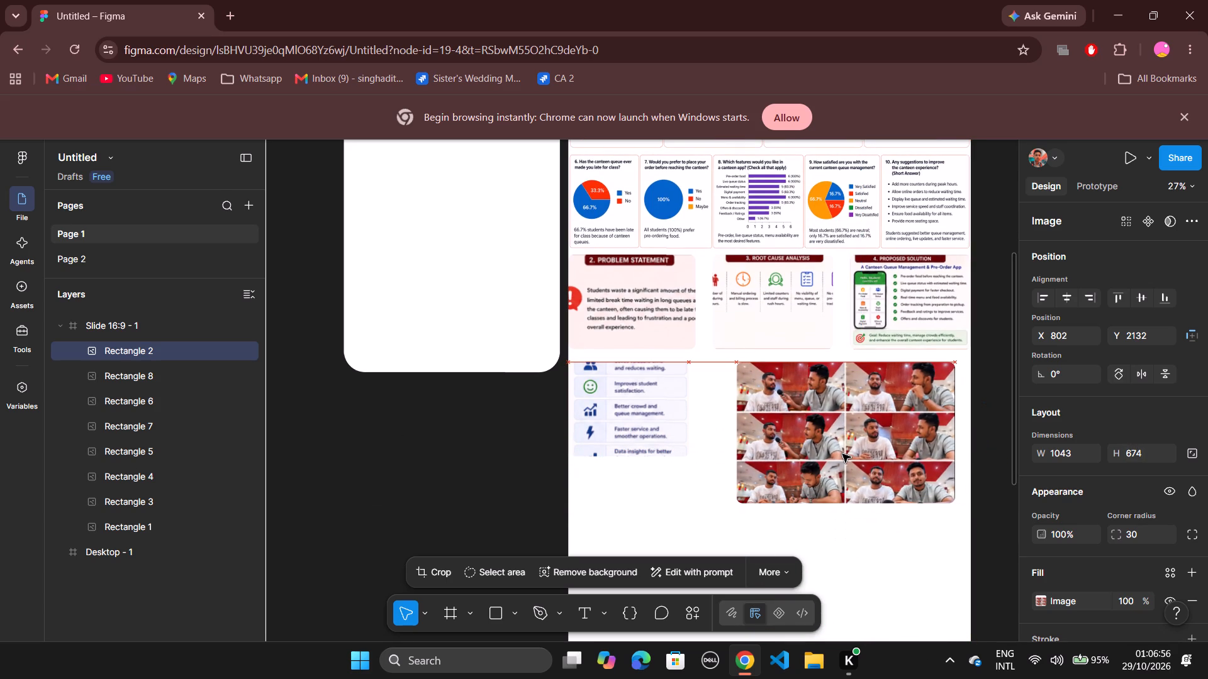
drag(842, 454, 856, 456)
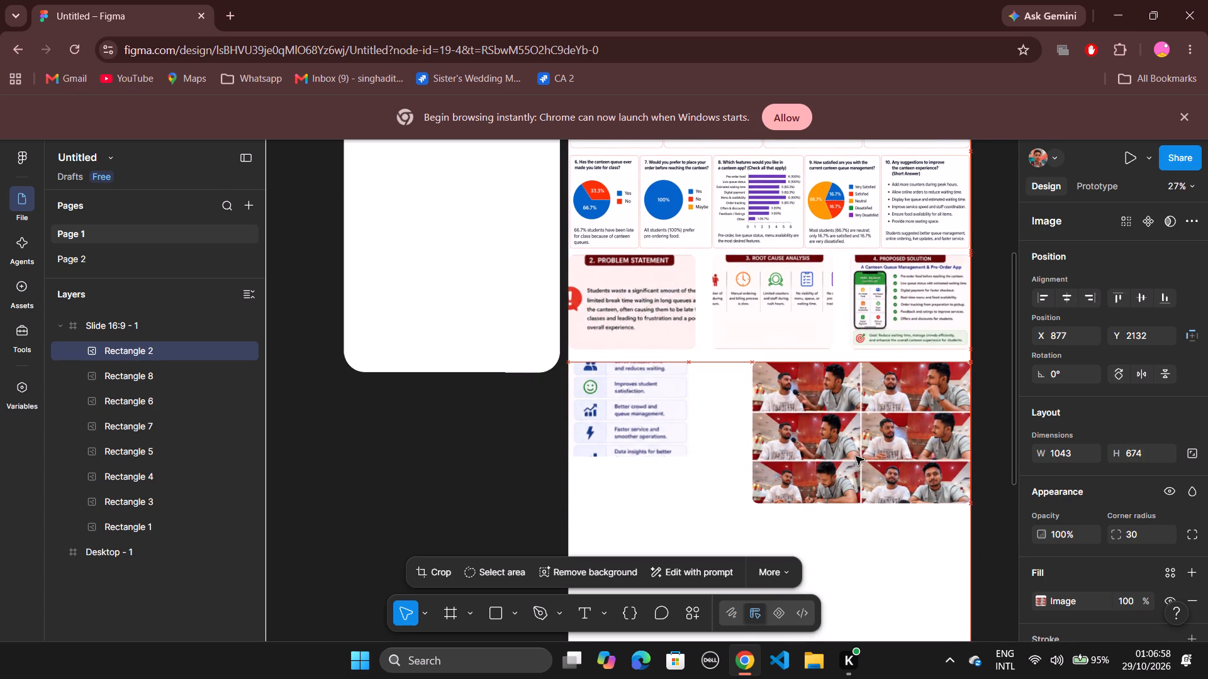
drag(856, 456, 855, 456)
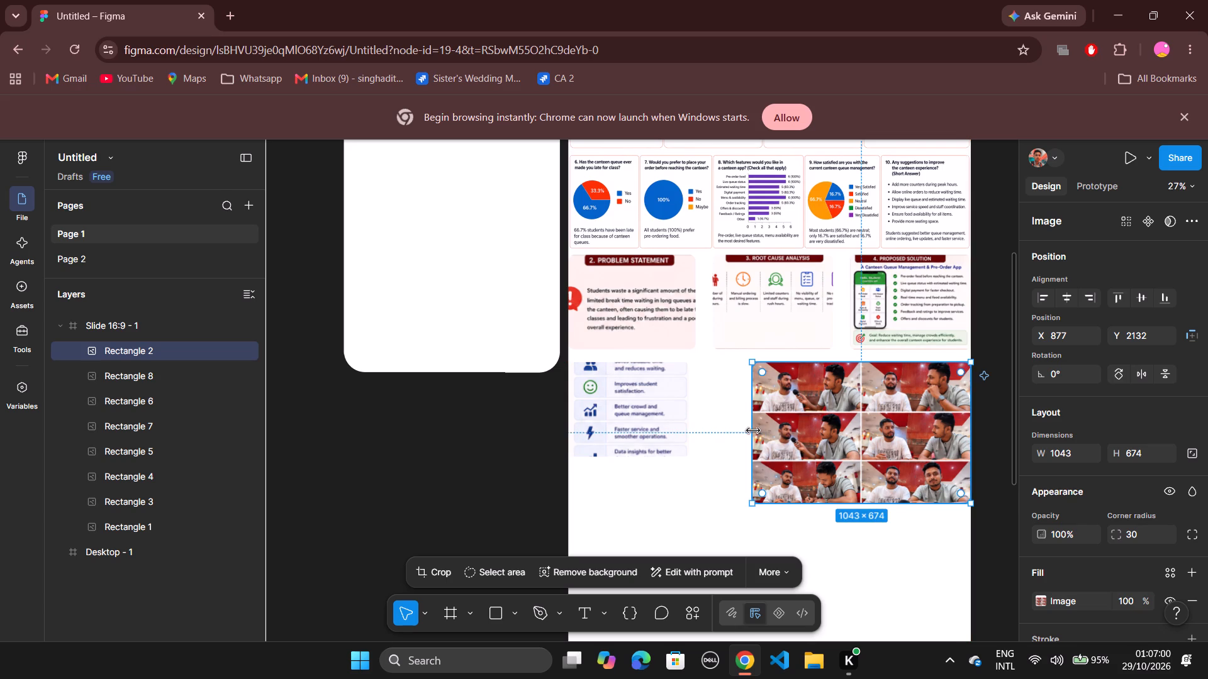
Extend the photo collage to X 688, in line with the Root Cause Analysis image, and resize it to about 1232 × 822.
drag(753, 430, 725, 430)
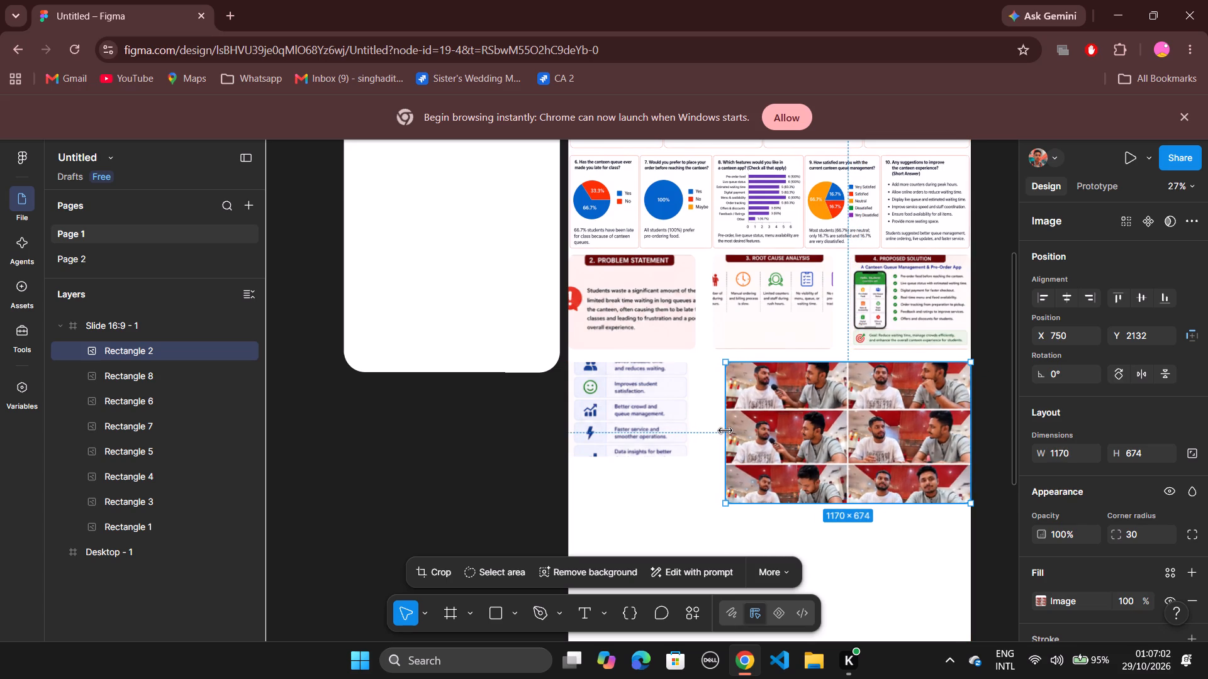
drag(725, 430, 715, 431)
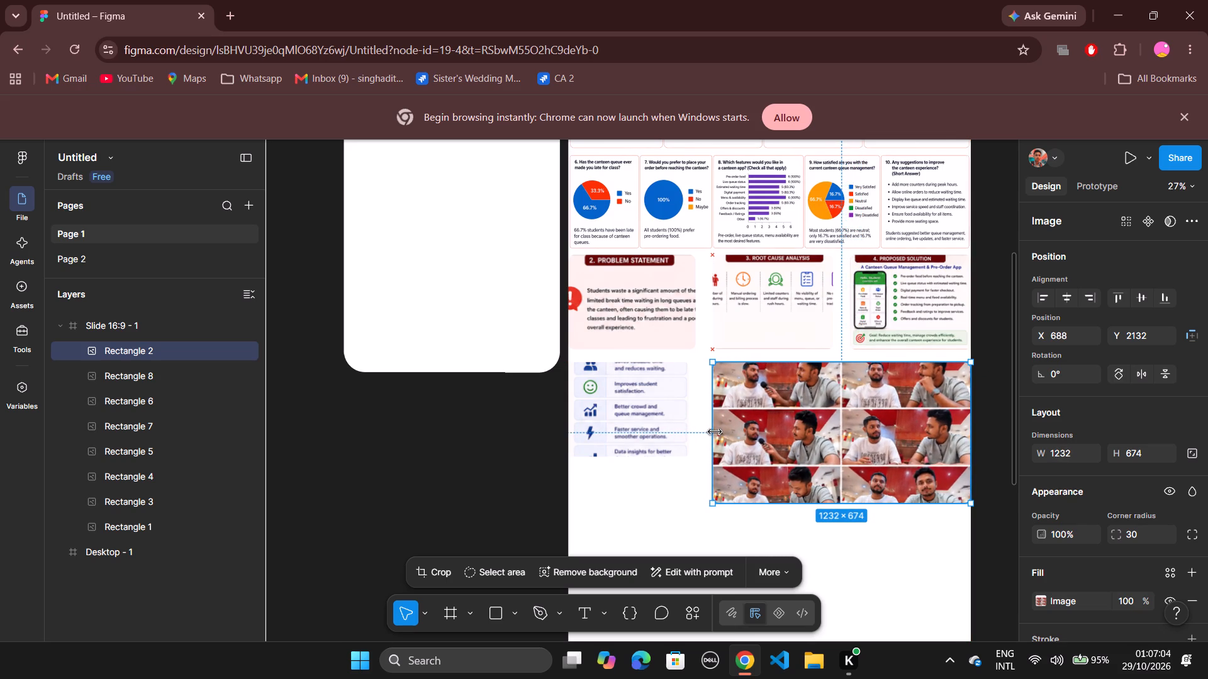
drag(715, 431, 715, 431)
drag(870, 504, 870, 501)
drag(870, 501, 877, 553)
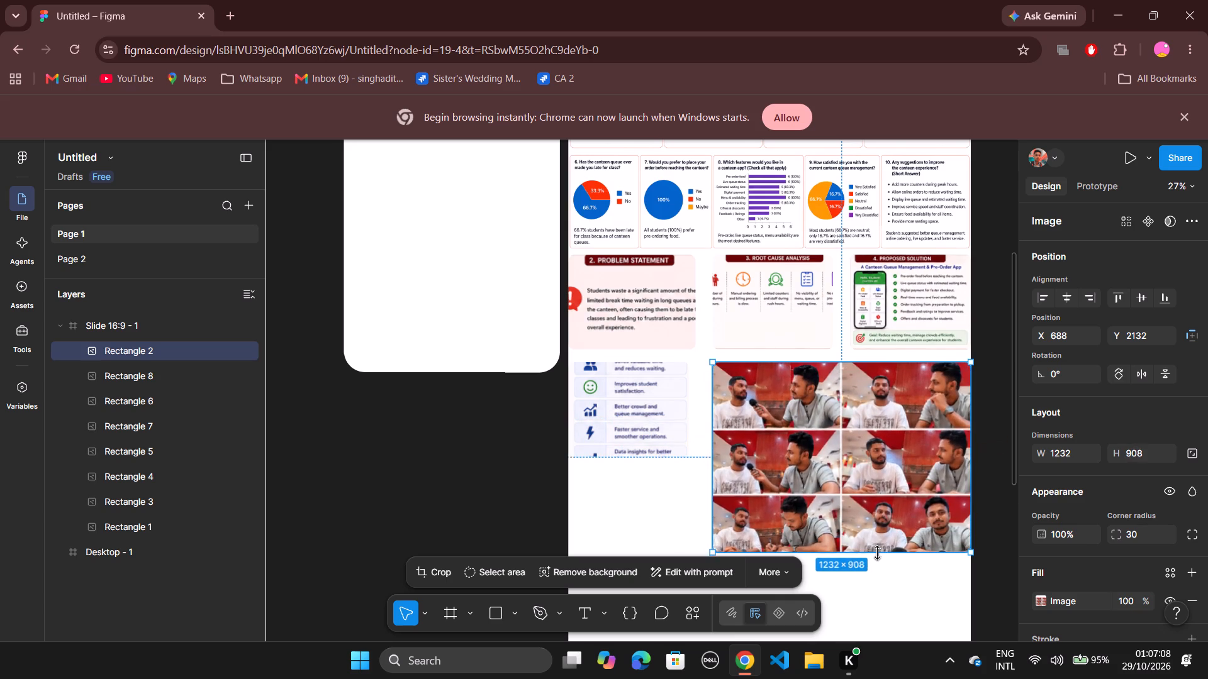
drag(877, 553, 867, 534)
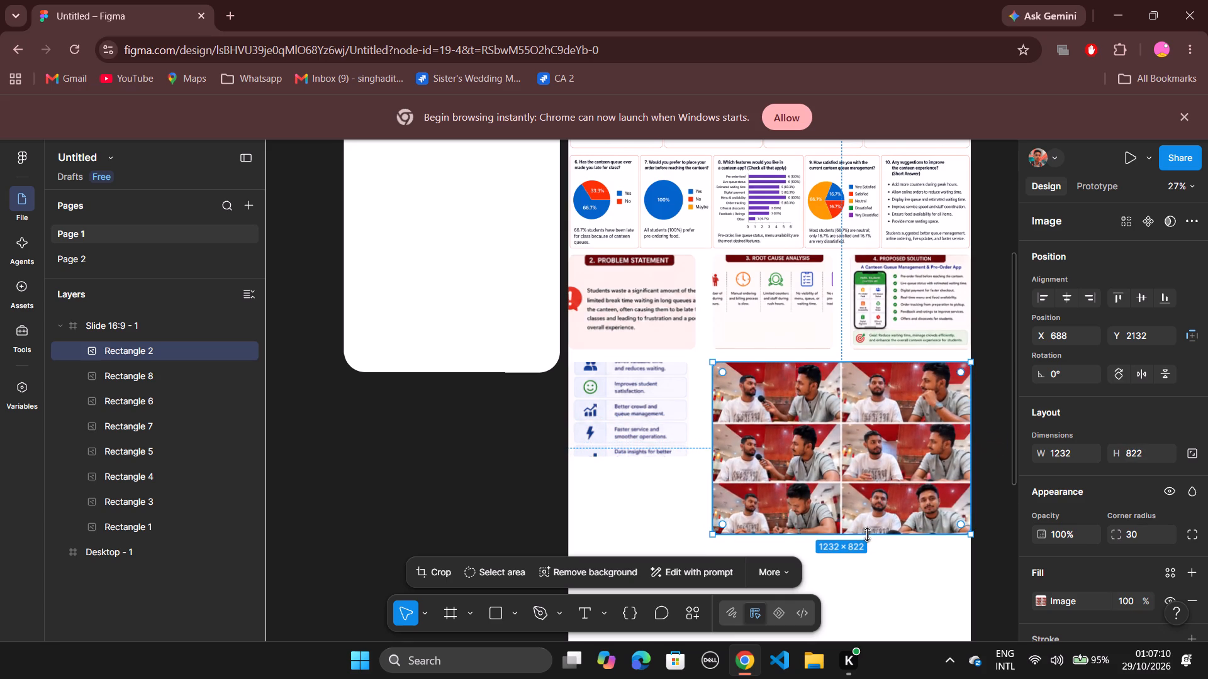
click(663, 502)
Delete the empty Desktop - 1 frame.
scroll(663, 502, down, 1)
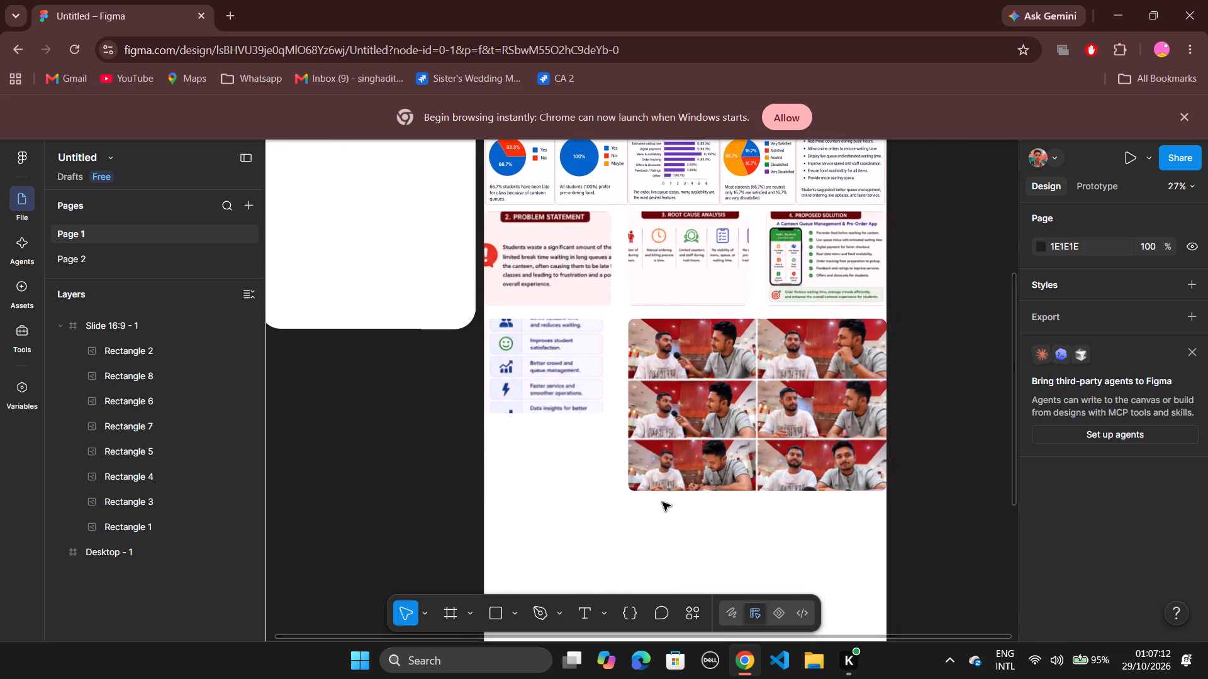
scroll(663, 502, down, 2)
scroll(663, 502, up, 1)
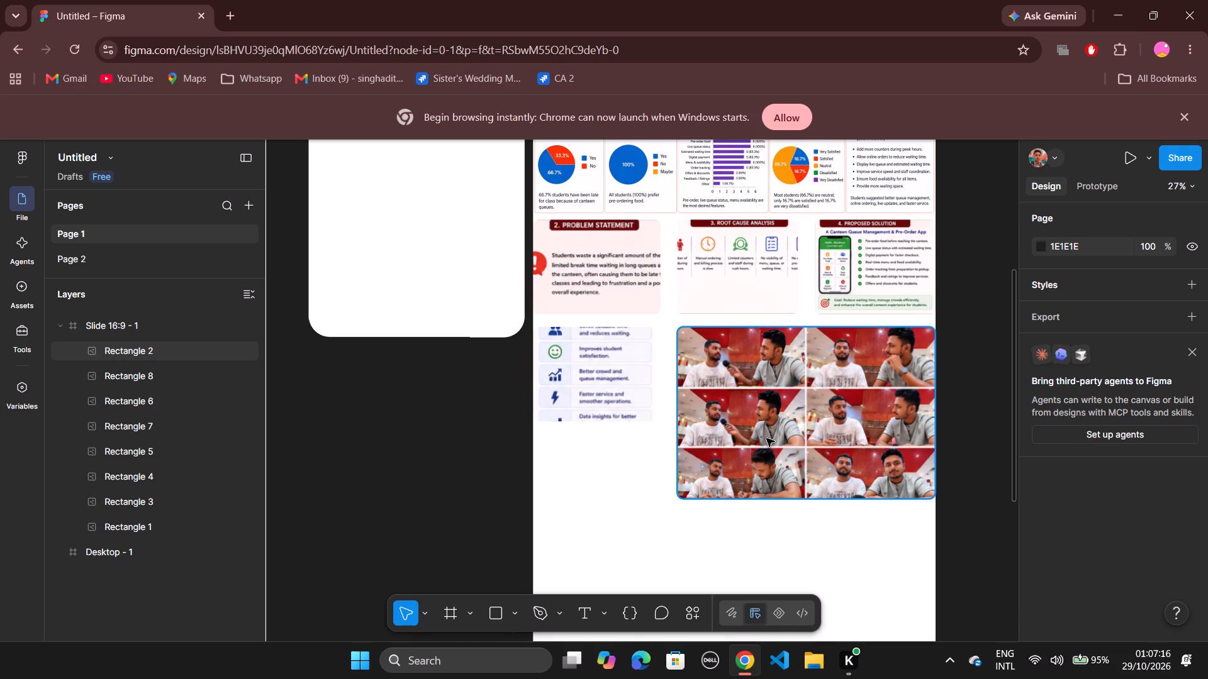
scroll(766, 438, up, 4)
scroll(766, 438, down, 1)
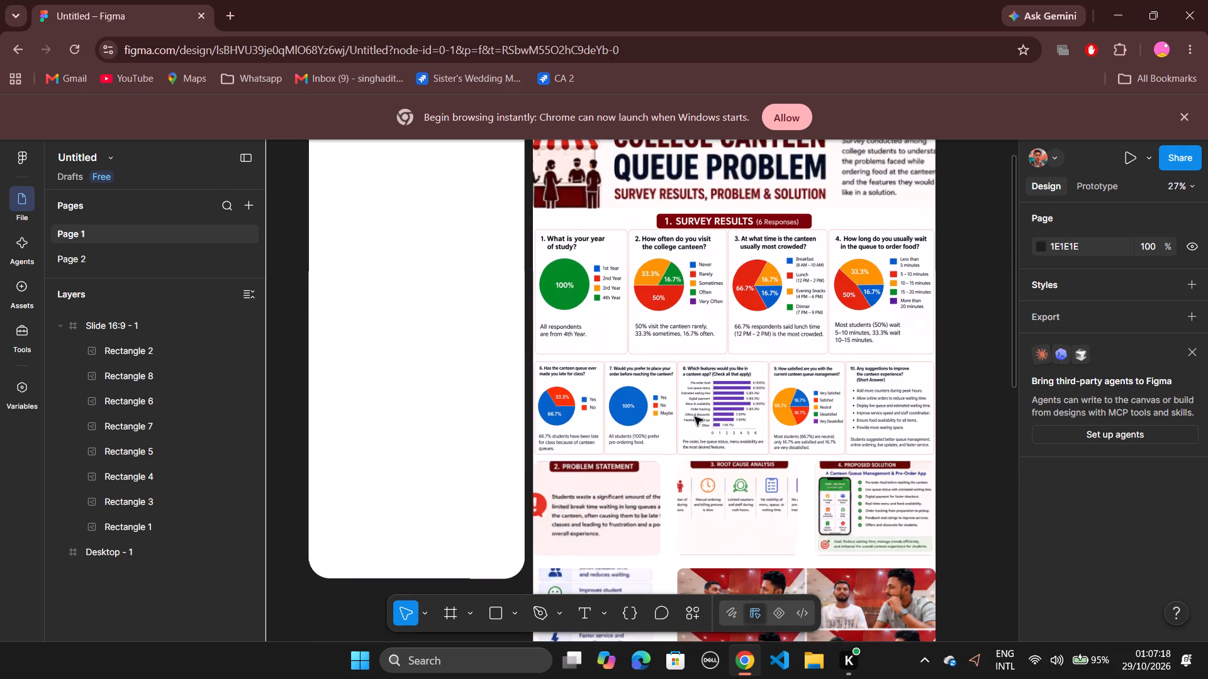
click(368, 331)
key(BackSpace)
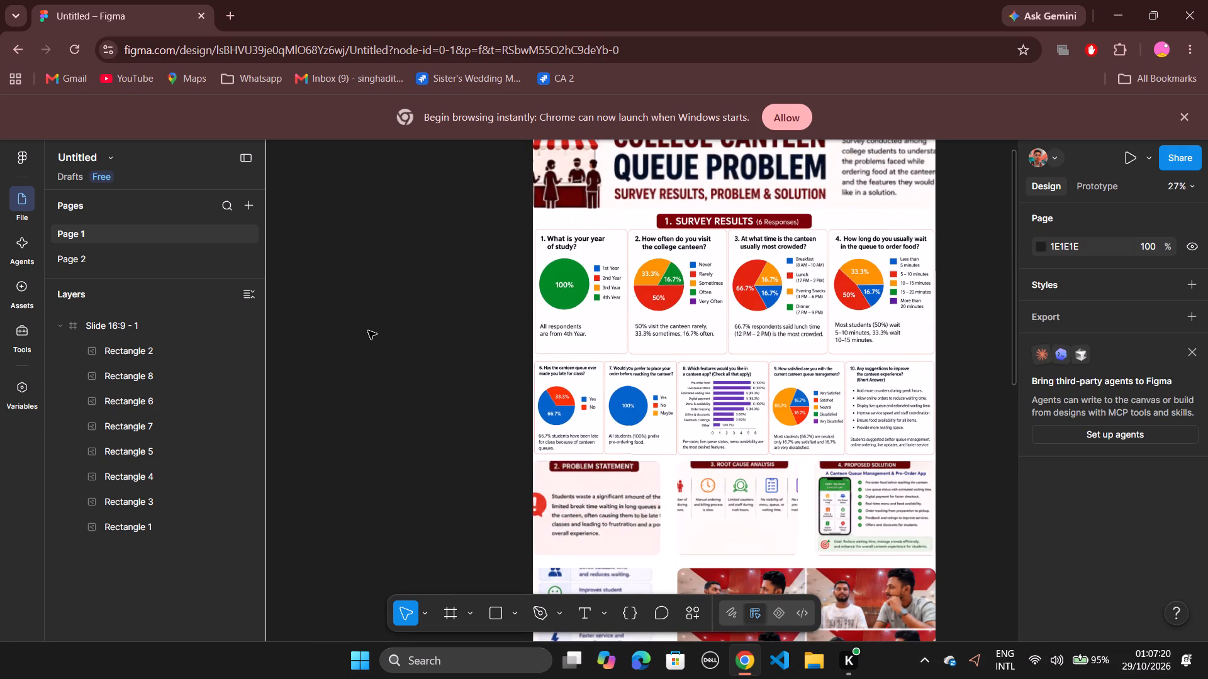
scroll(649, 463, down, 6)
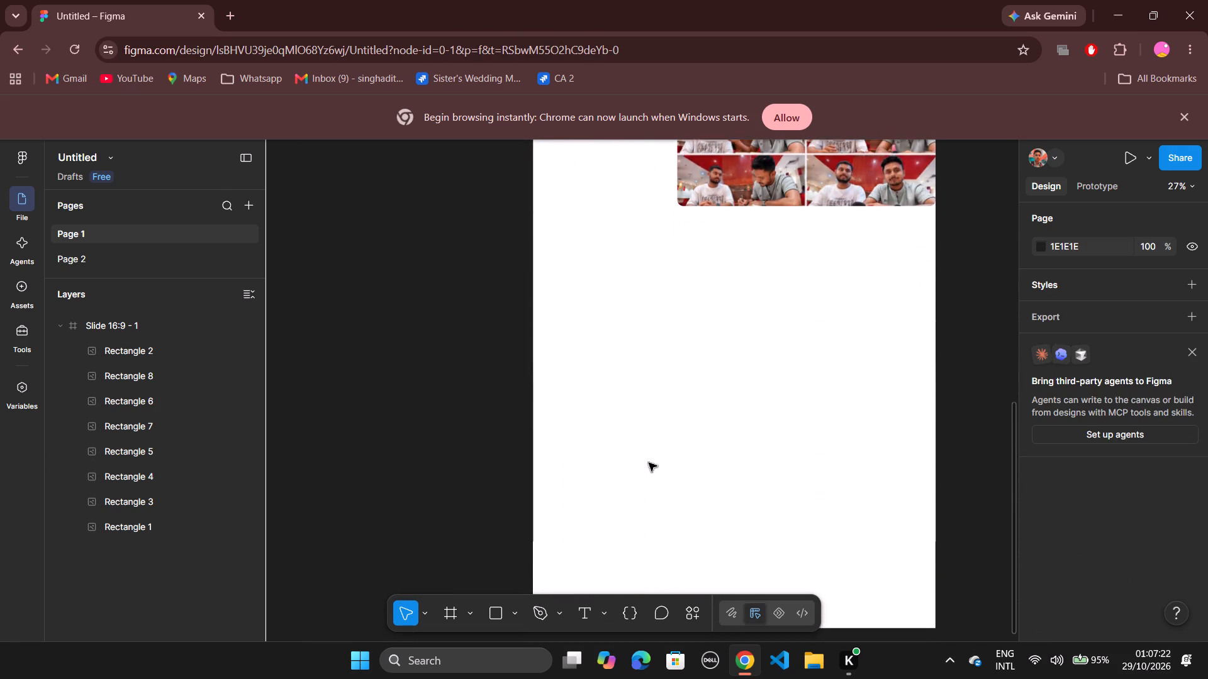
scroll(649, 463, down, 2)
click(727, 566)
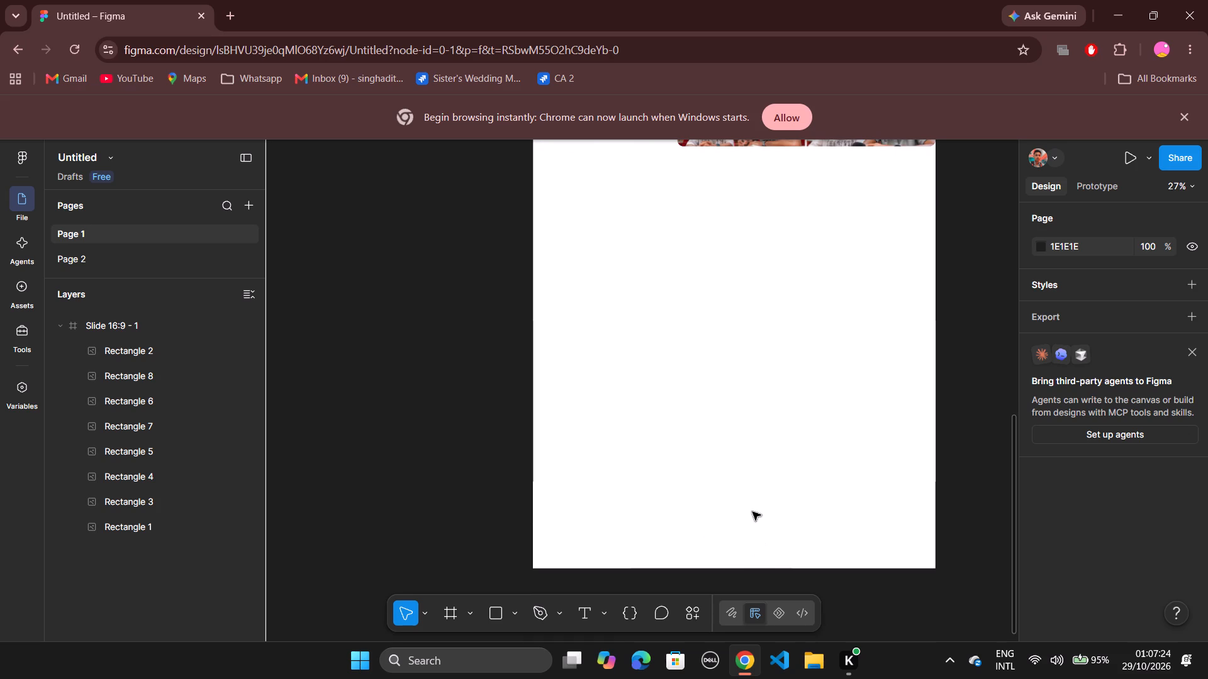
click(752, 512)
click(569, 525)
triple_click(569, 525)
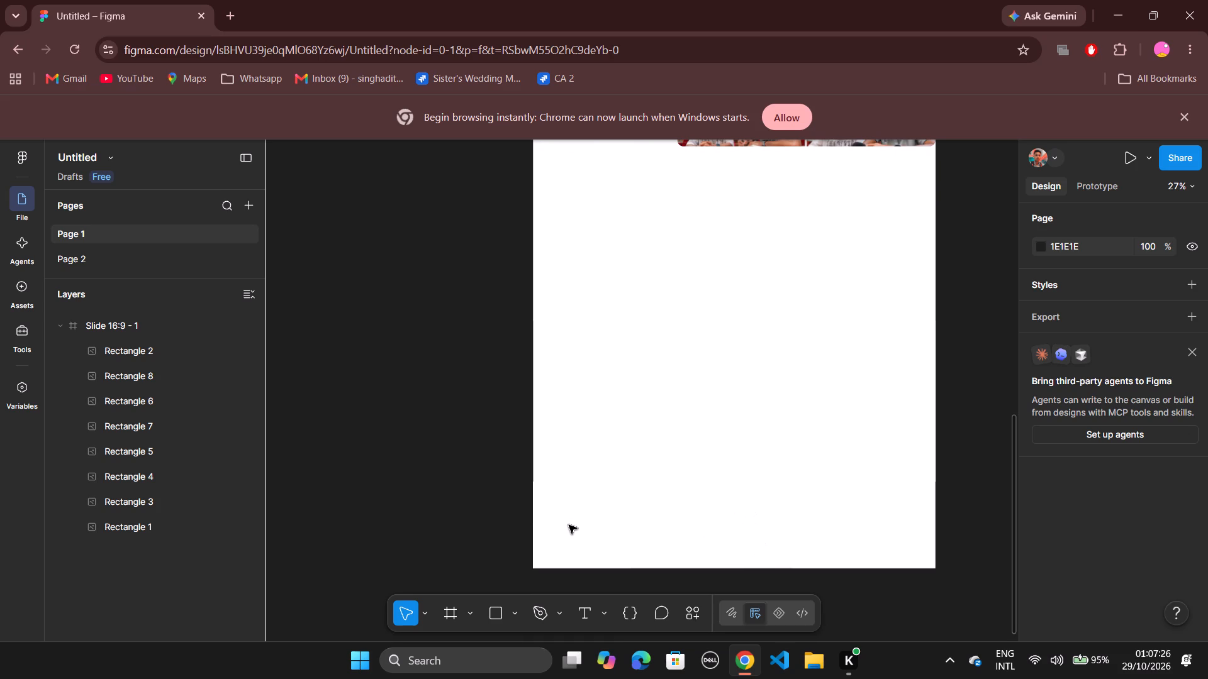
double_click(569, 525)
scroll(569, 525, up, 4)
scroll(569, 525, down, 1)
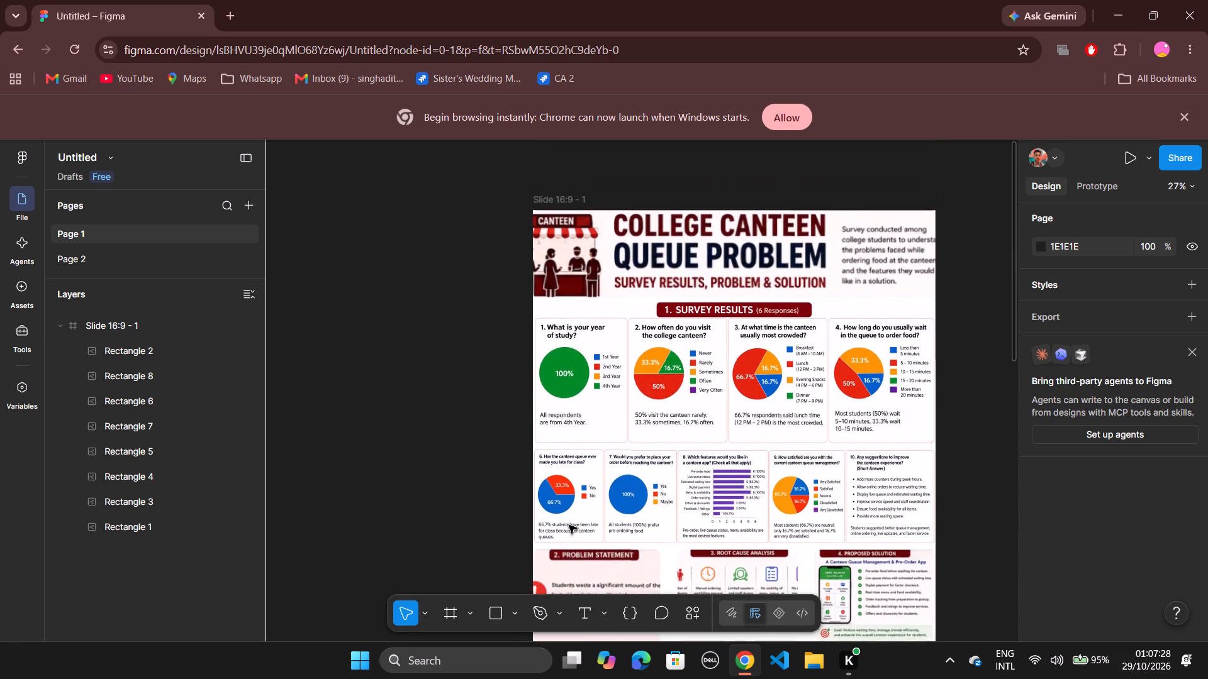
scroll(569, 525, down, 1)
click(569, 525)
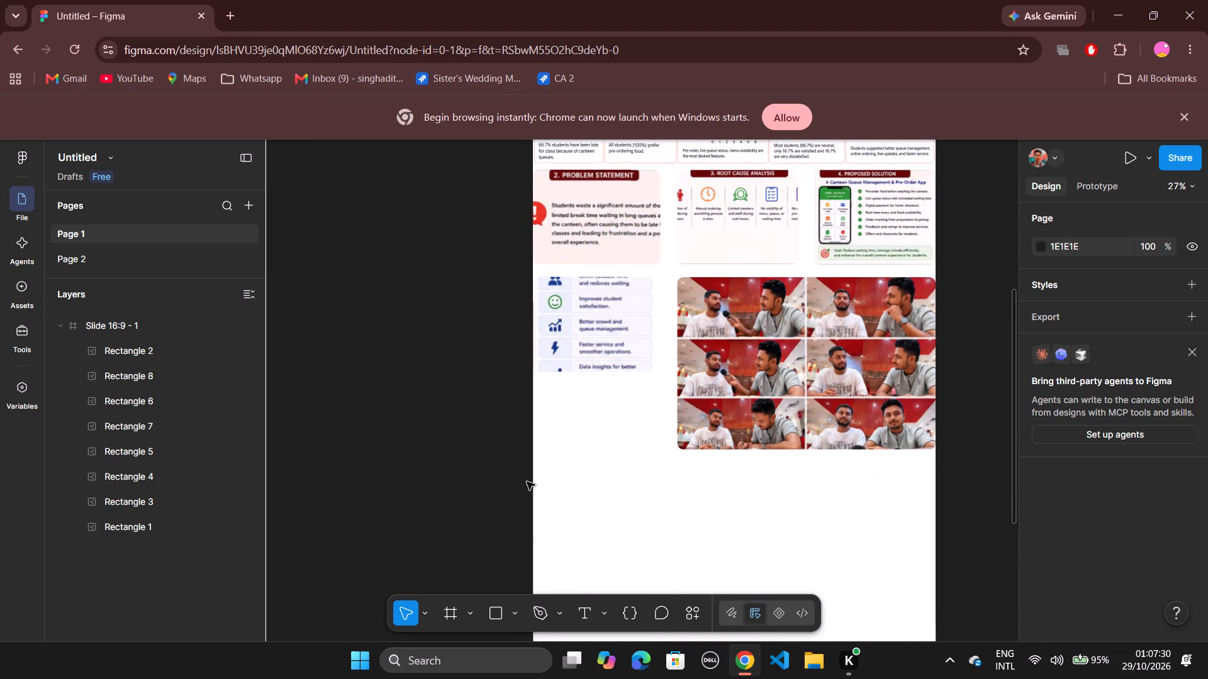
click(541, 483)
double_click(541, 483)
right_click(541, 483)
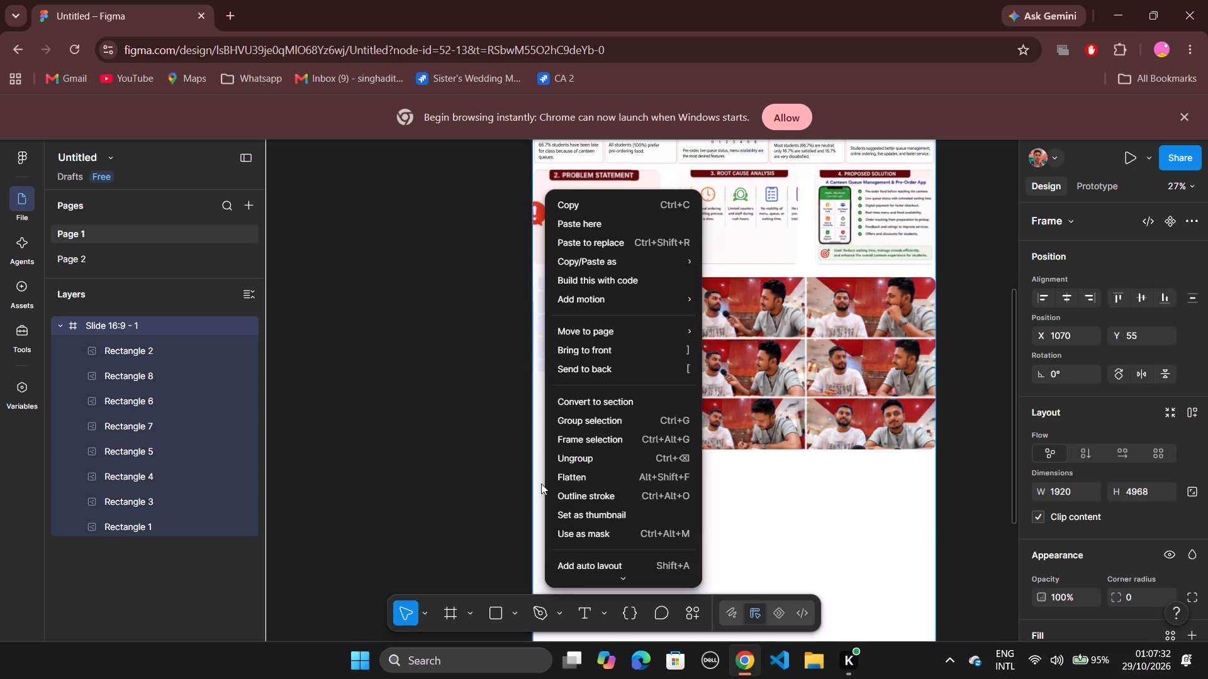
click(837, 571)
Shorten the Slide 16:9 - 1 frame to 1920 × 2976 so it ends just below the photo collage.
click(118, 329)
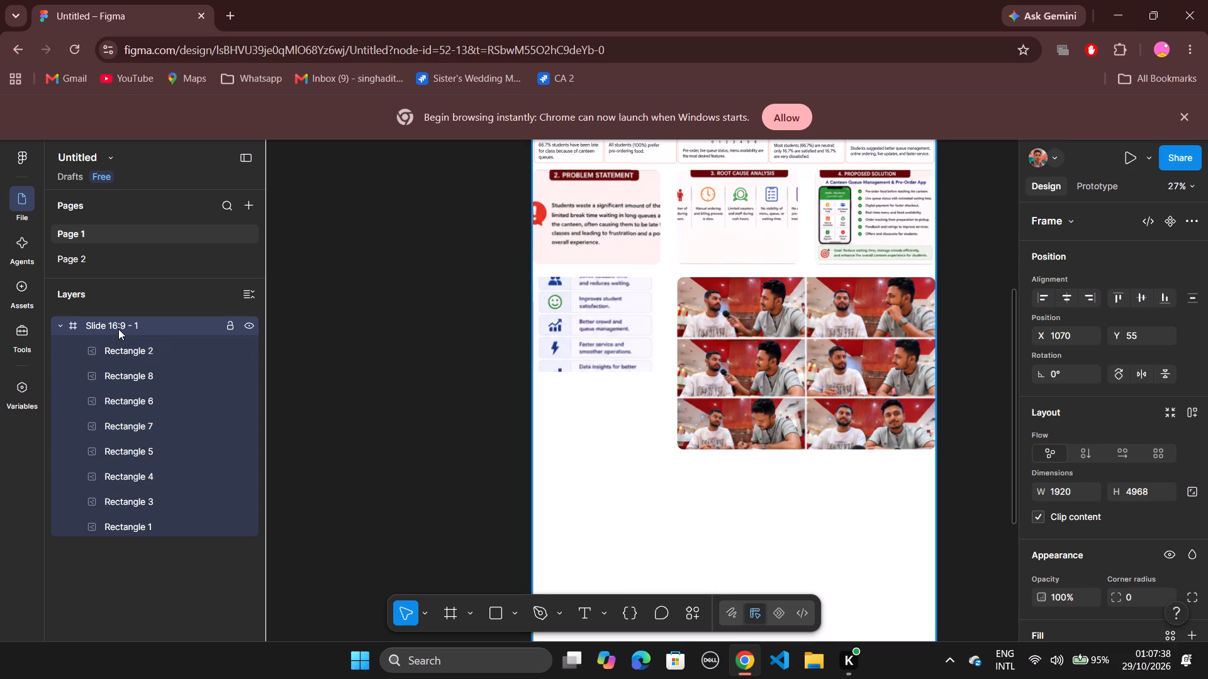
scroll(724, 527, down, 1)
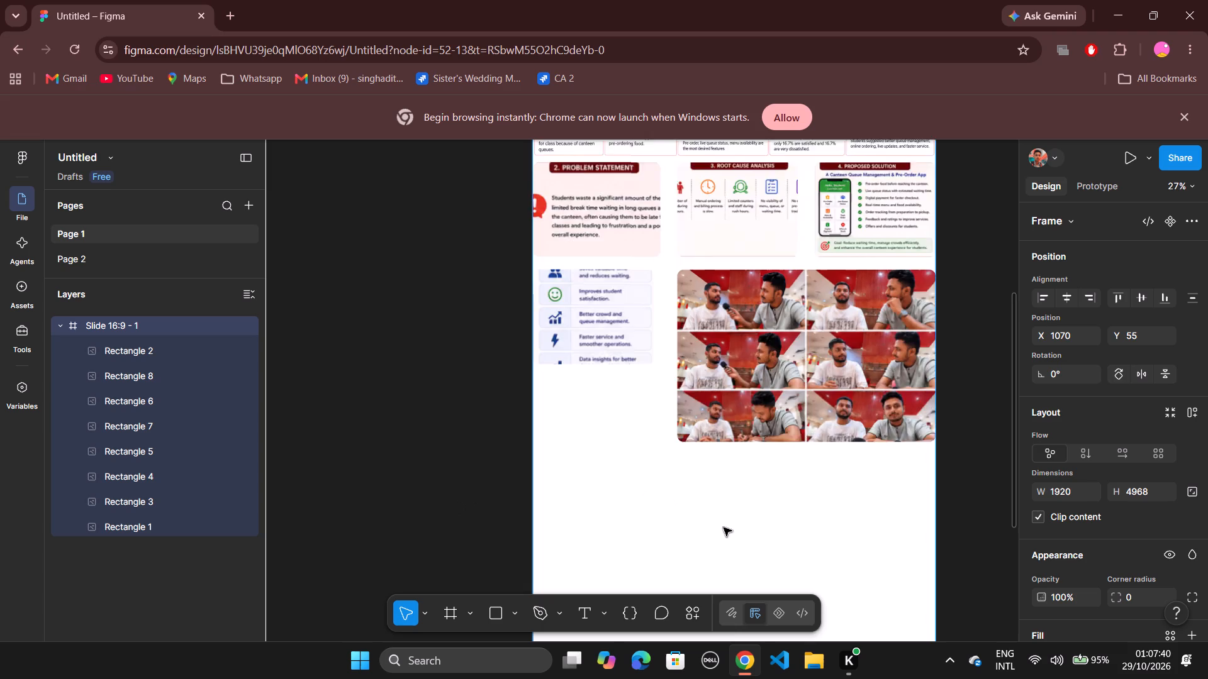
scroll(724, 527, down, 4)
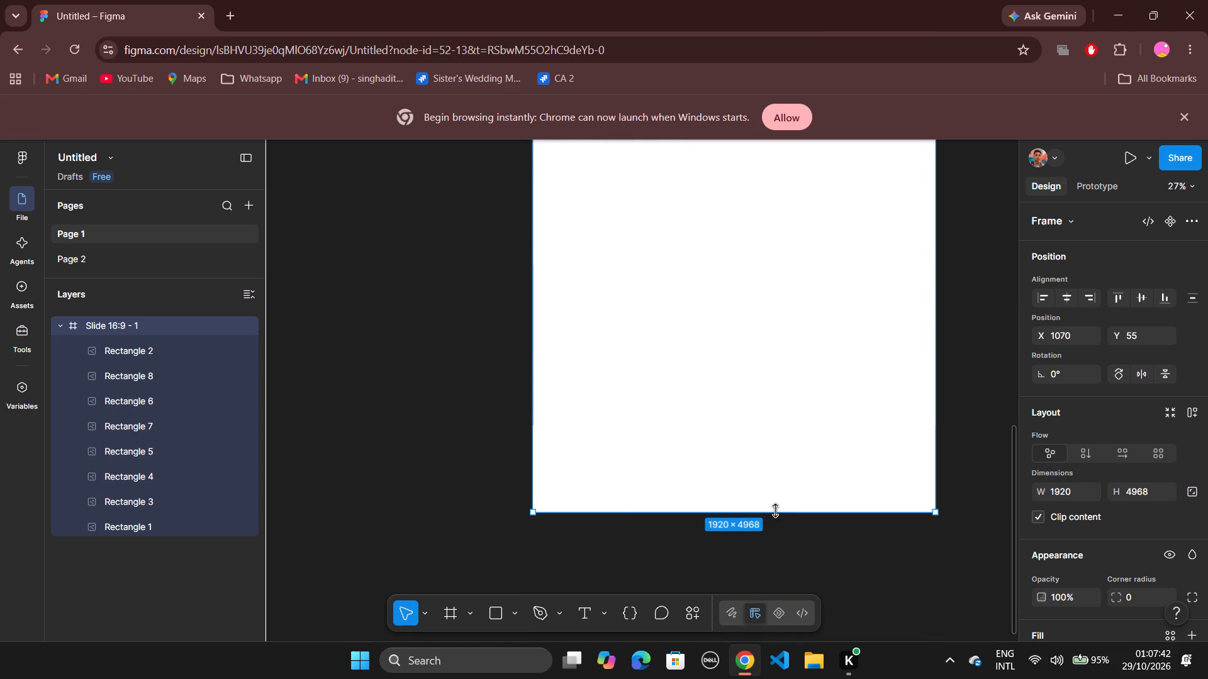
drag(775, 512, 771, 435)
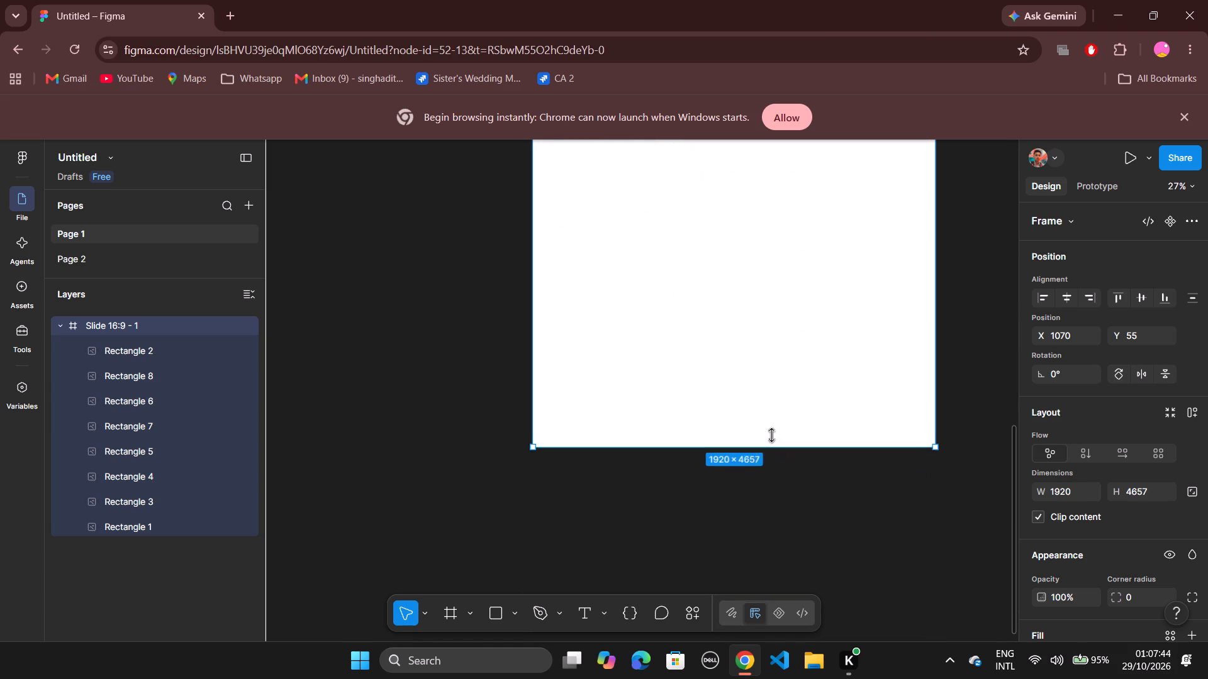
drag(771, 435, 769, 213)
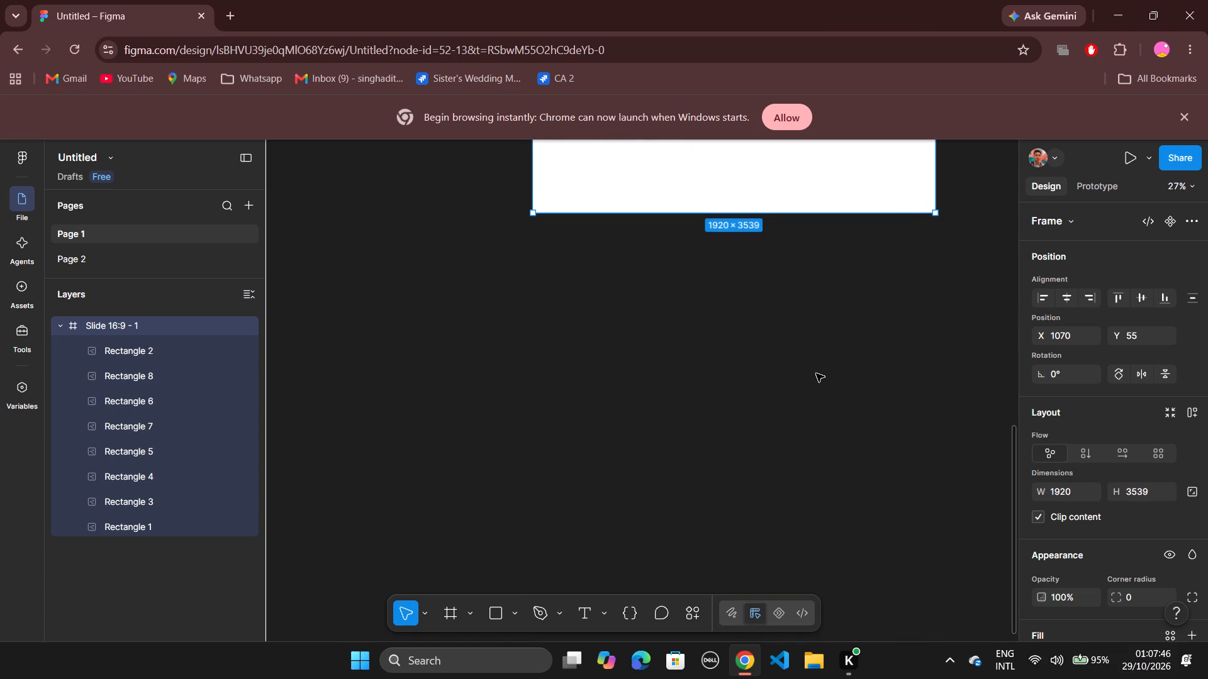
scroll(816, 373, up, 3)
drag(793, 499, 805, 382)
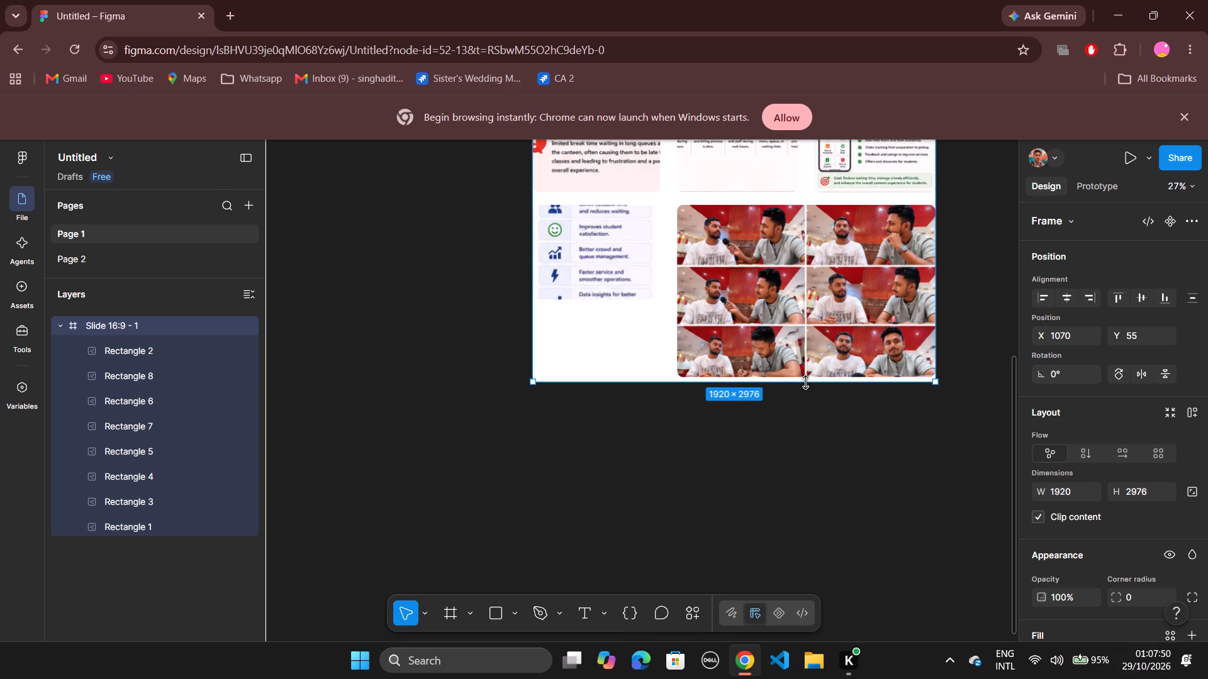
drag(805, 382, 805, 382)
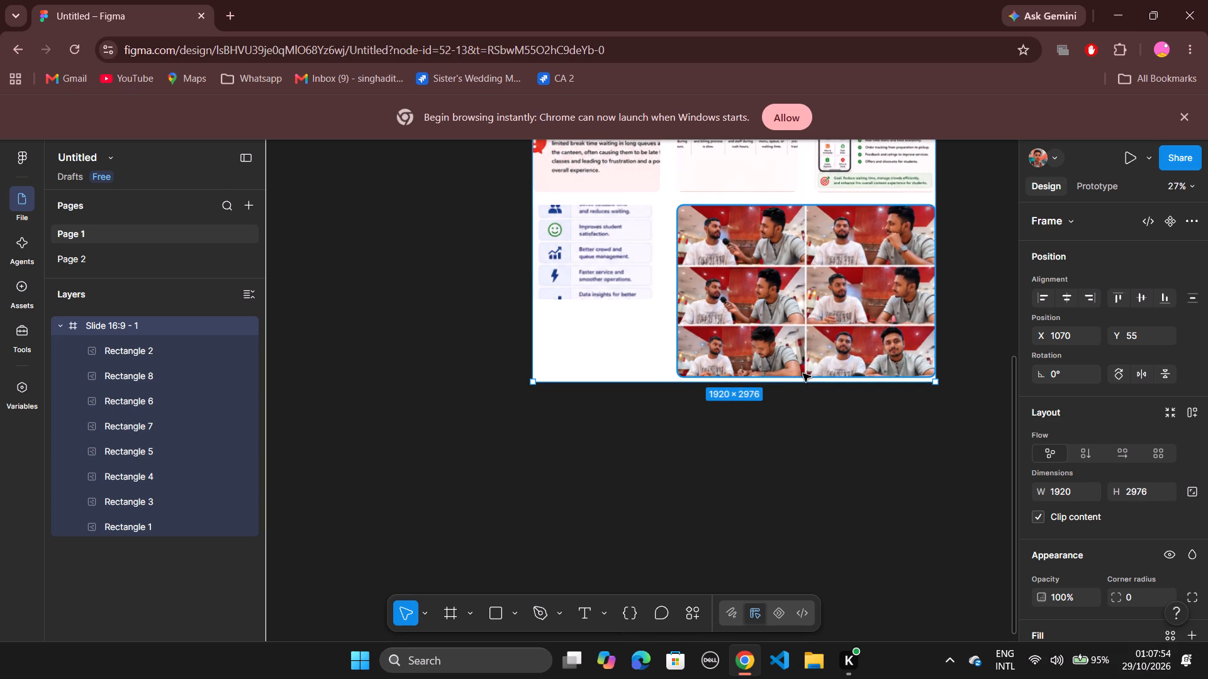
Trim the Slide 16:9 - 1 frame to 1920 × 2954 so its lower edge is flush with the photo collage.
click(793, 384)
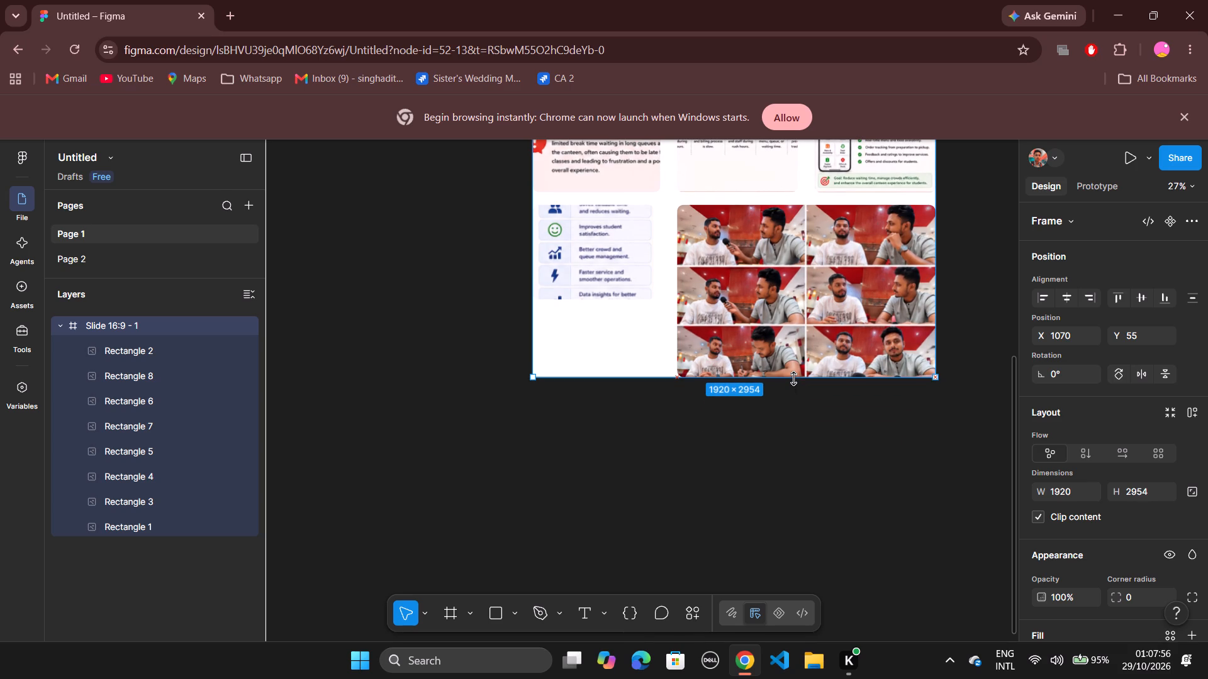
click(828, 497)
Review the whole Slide 16:9 - 1 layout, from the title banner down to the benefits list and photo collage.
scroll(828, 497, up, 4)
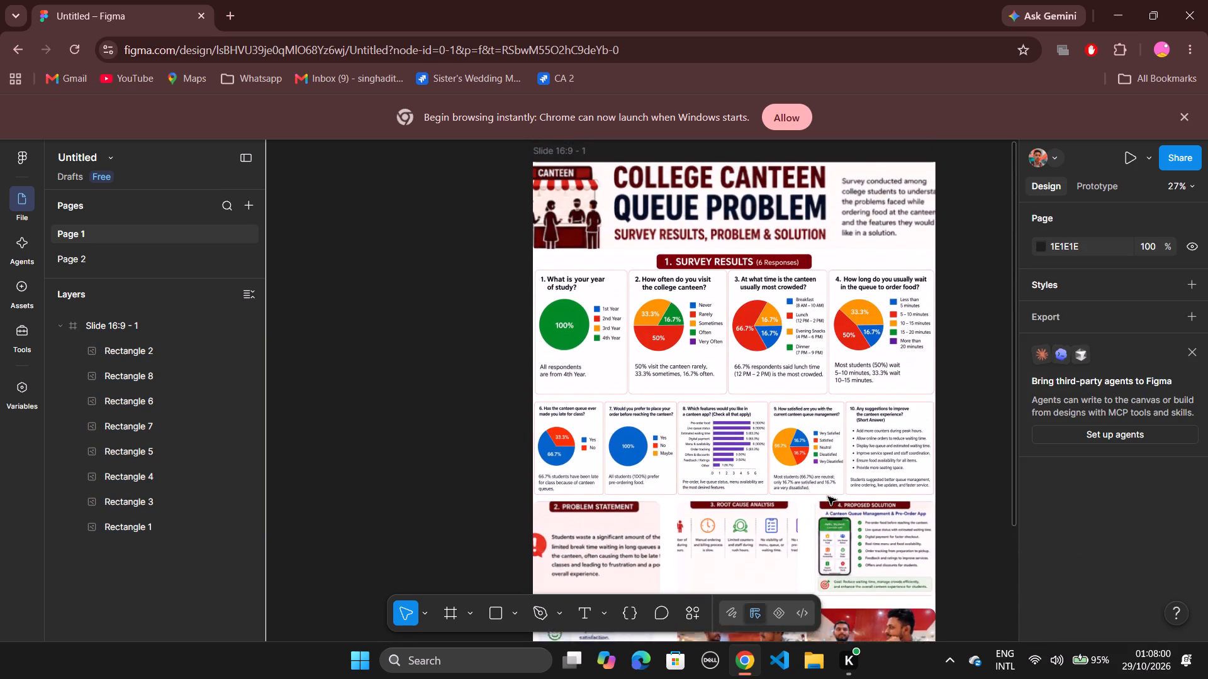
scroll(828, 497, up, 1)
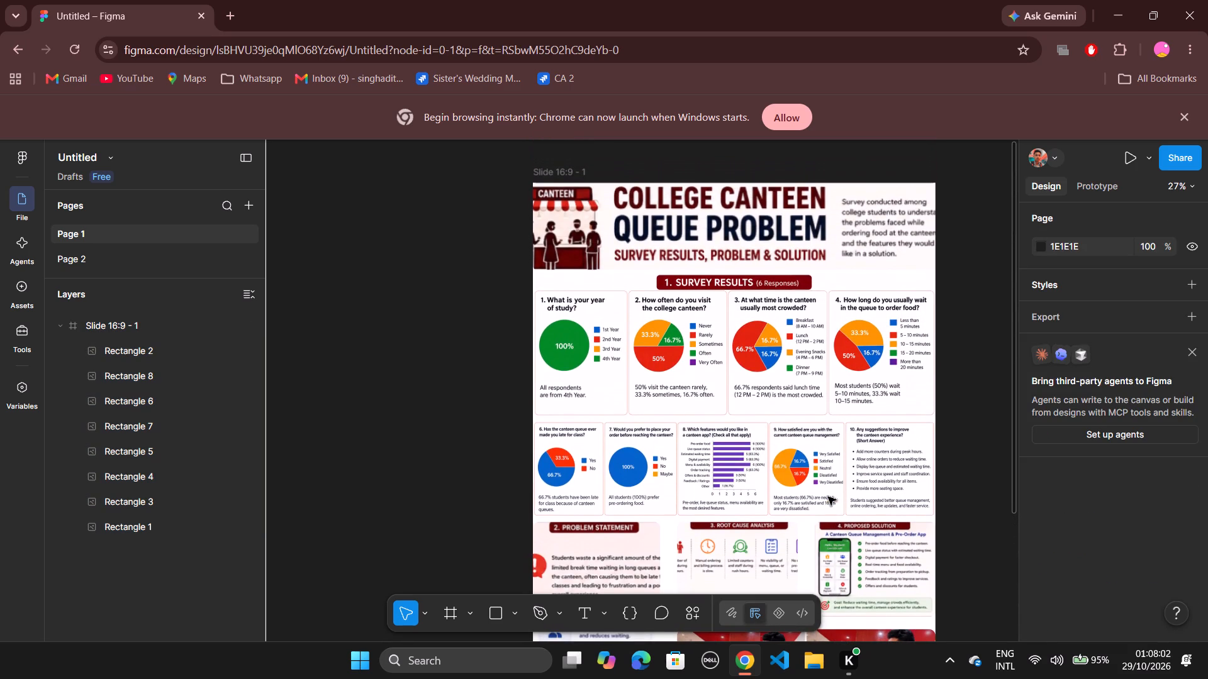
scroll(444, 447, down, 1)
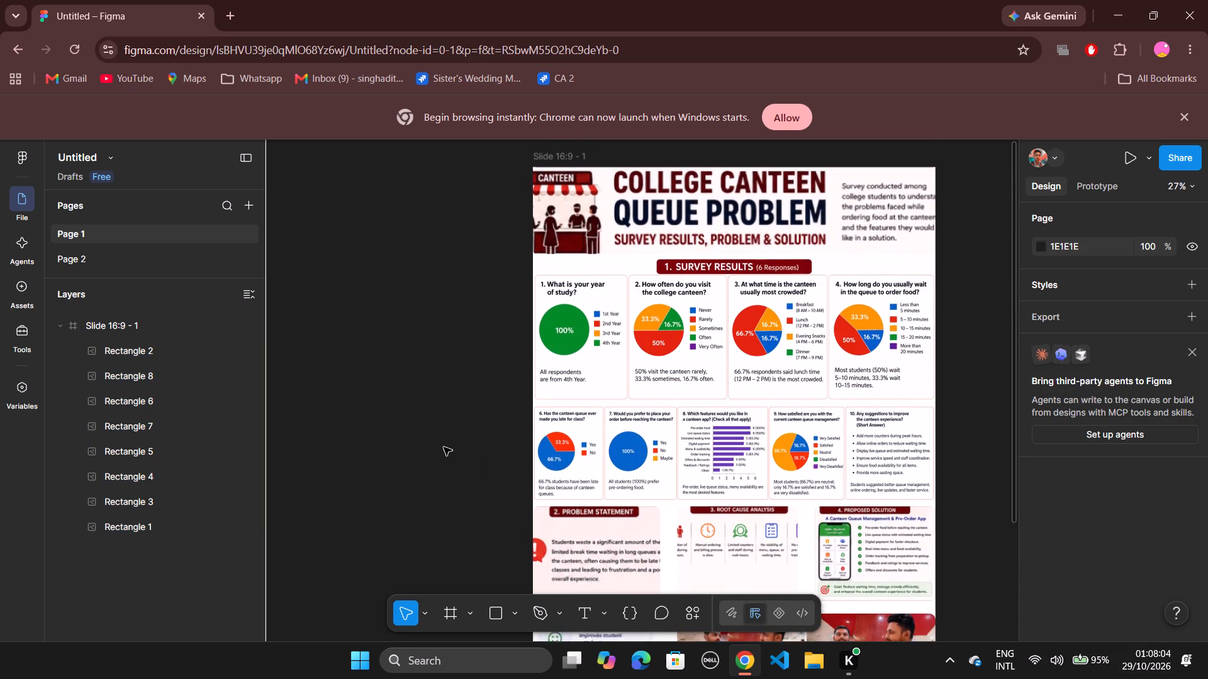
scroll(444, 447, down, 2)
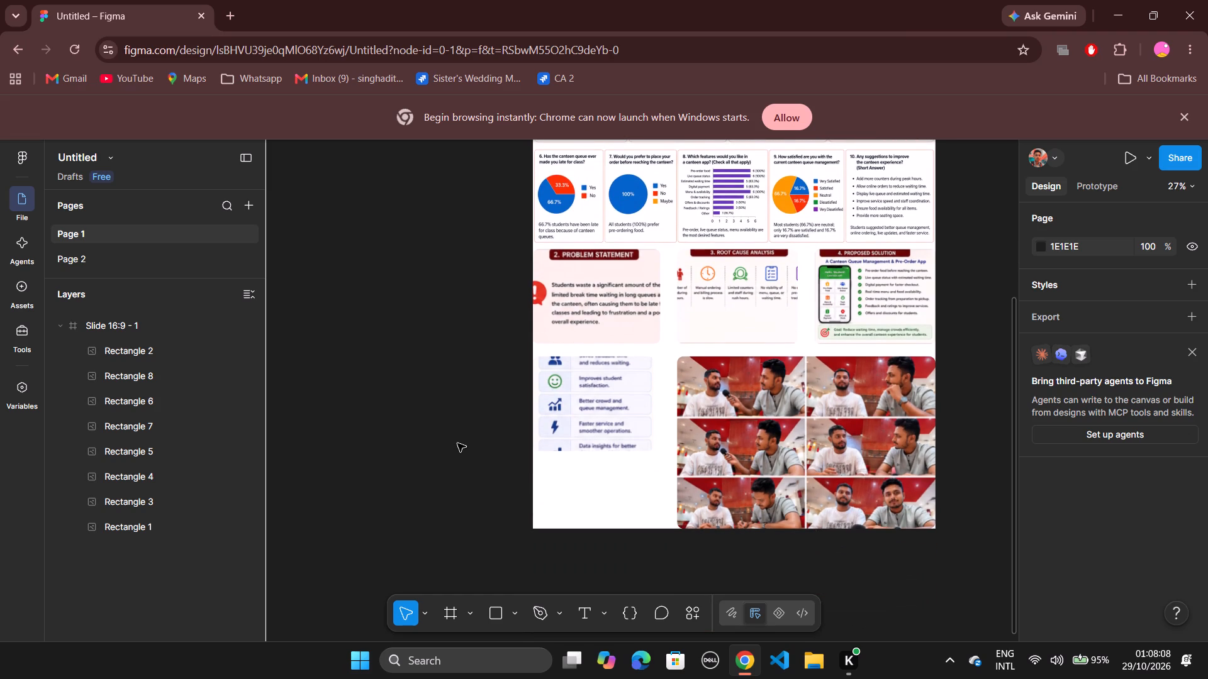
scroll(457, 443, up, 3)
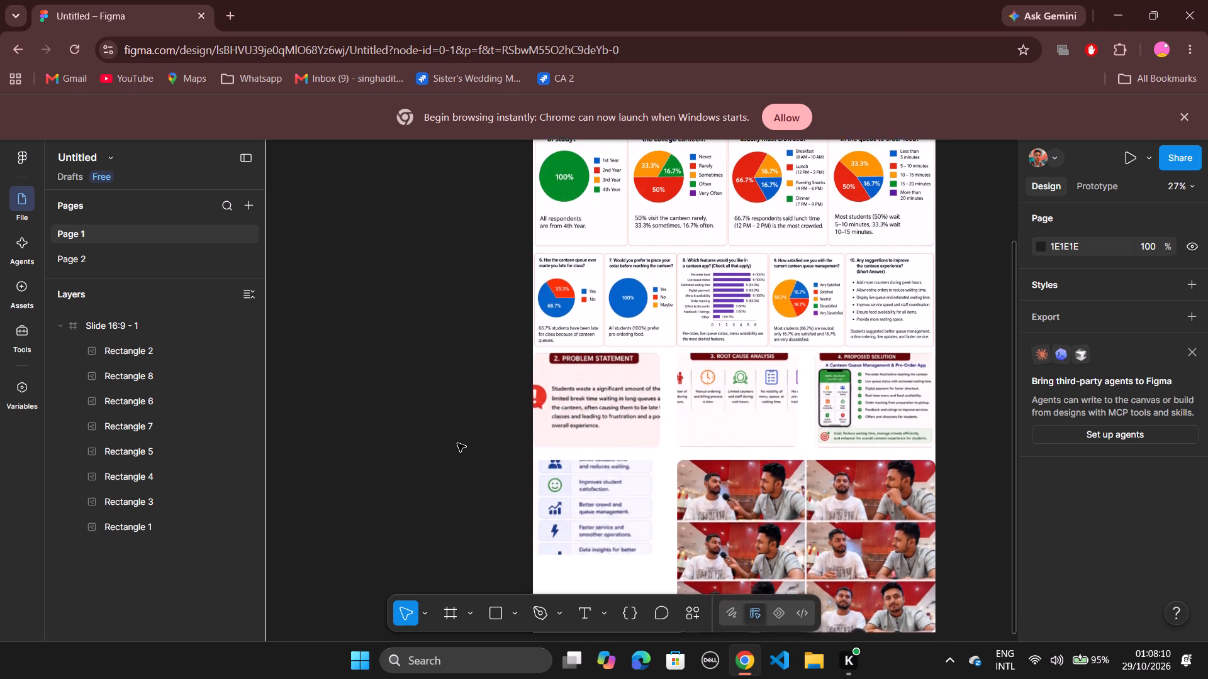
scroll(457, 443, up, 1)
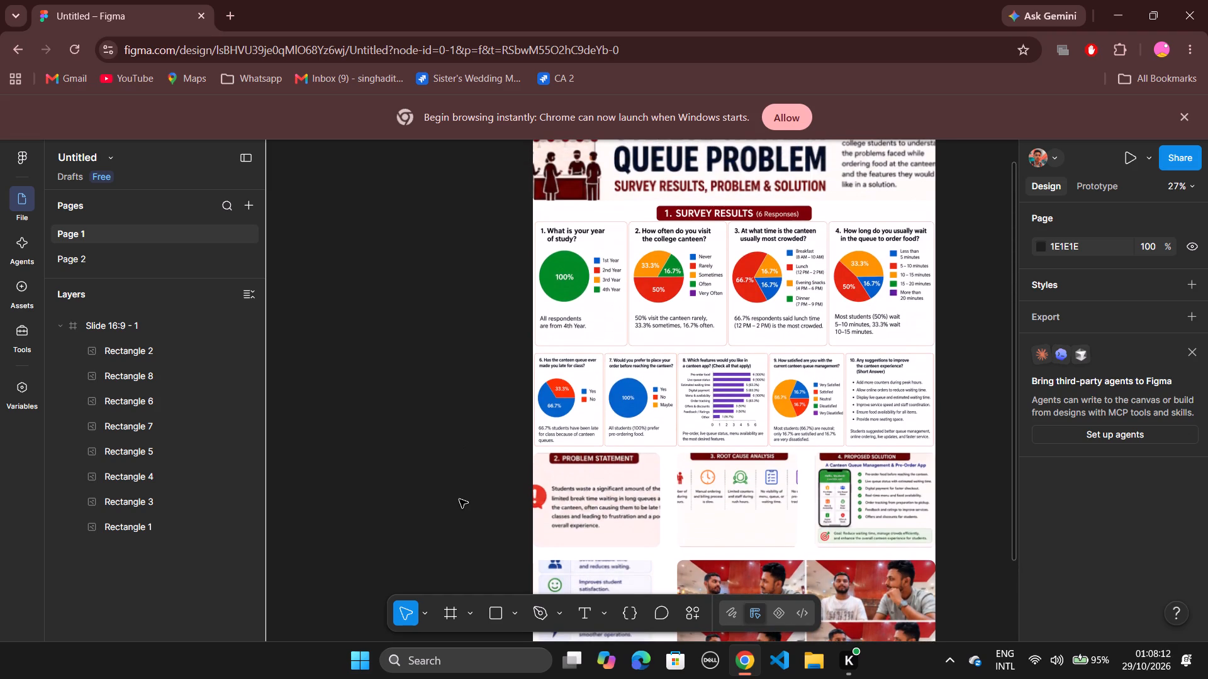
scroll(457, 416, down, 2)
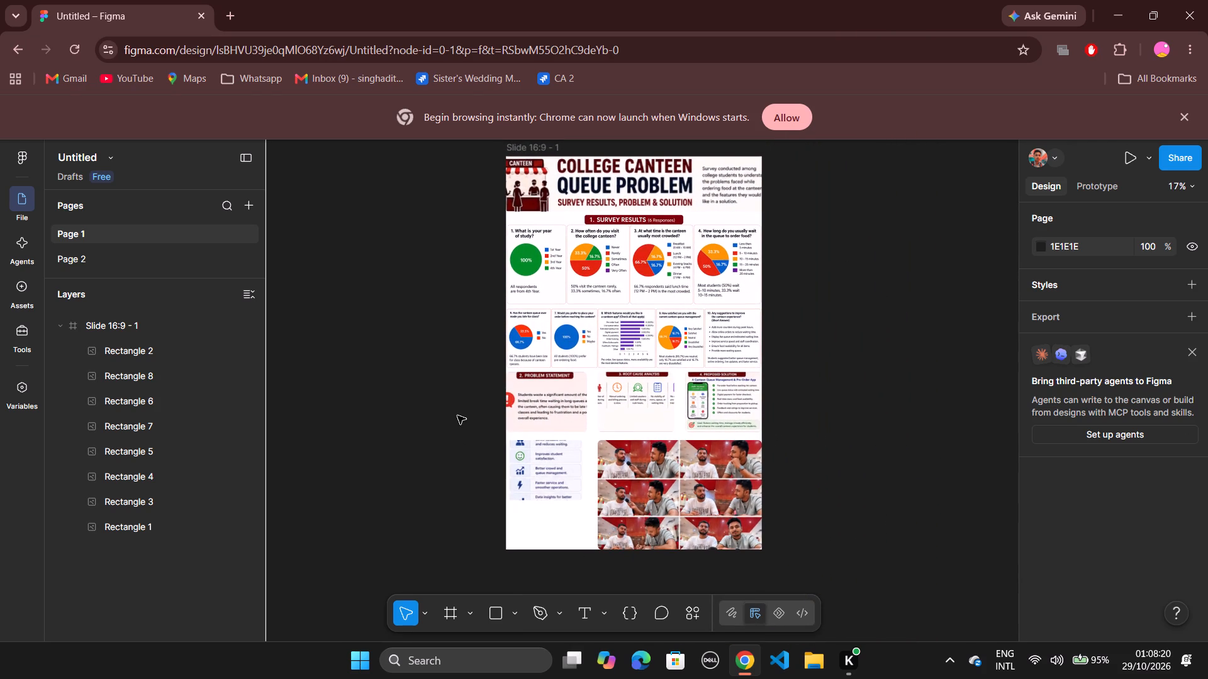
Switch to Page 2 and look over the ten Canteen+ app screens.
click(108, 262)
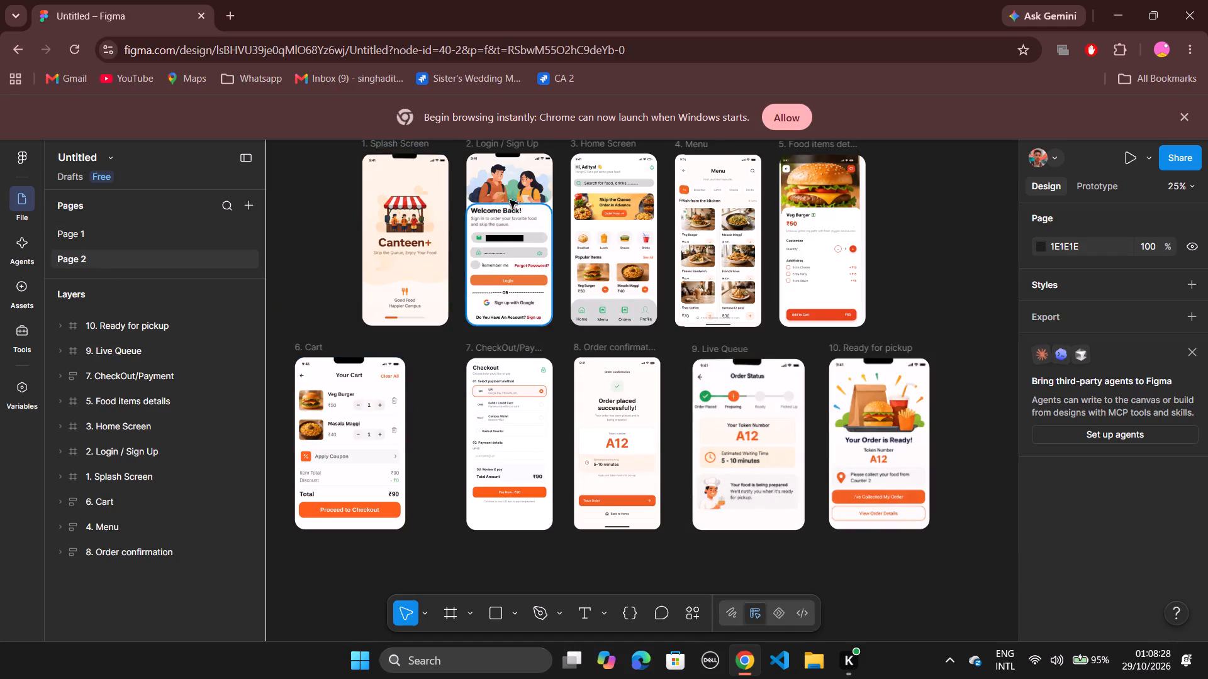
click(510, 255)
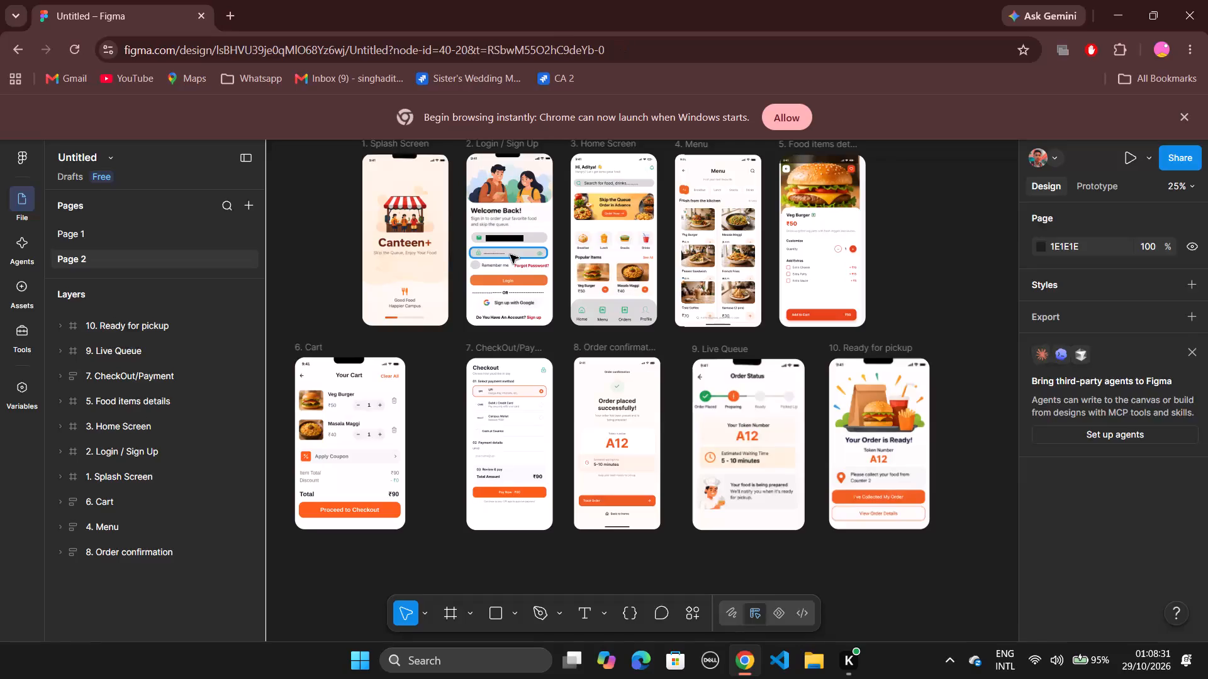
click(949, 304)
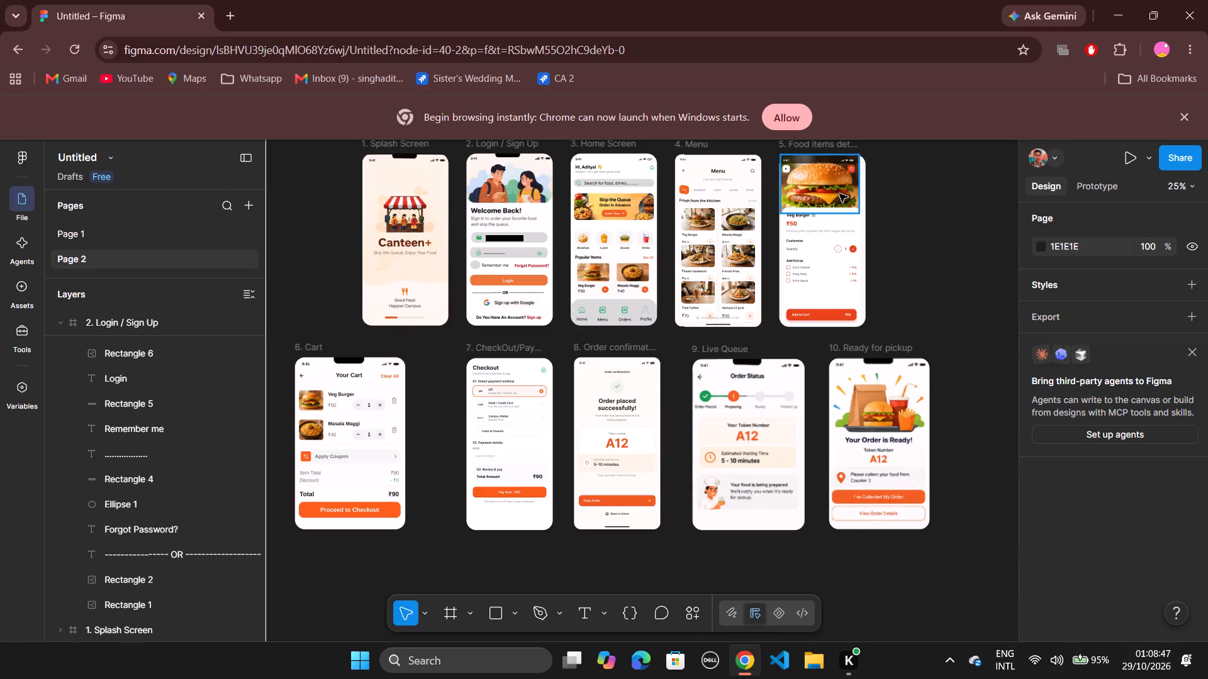
Open the AI credit upgrade offer from the 10. Ready for pickup frame and examine the Starter and Professional plan options.
click(866, 416)
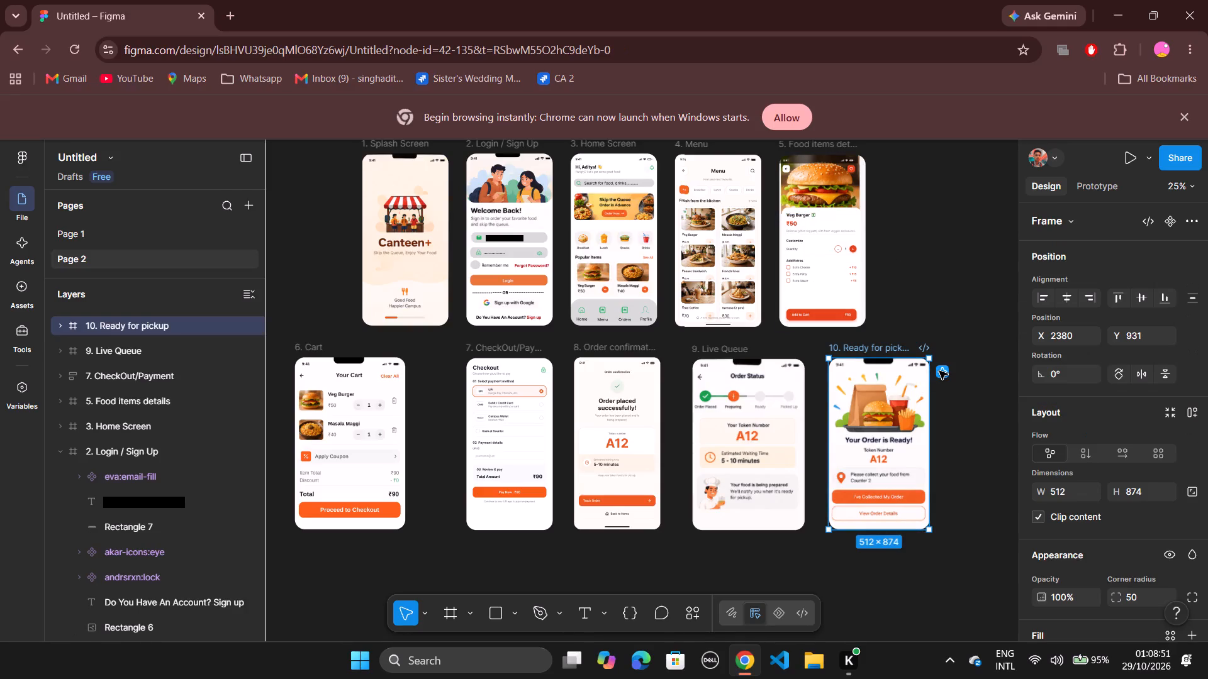
click(939, 371)
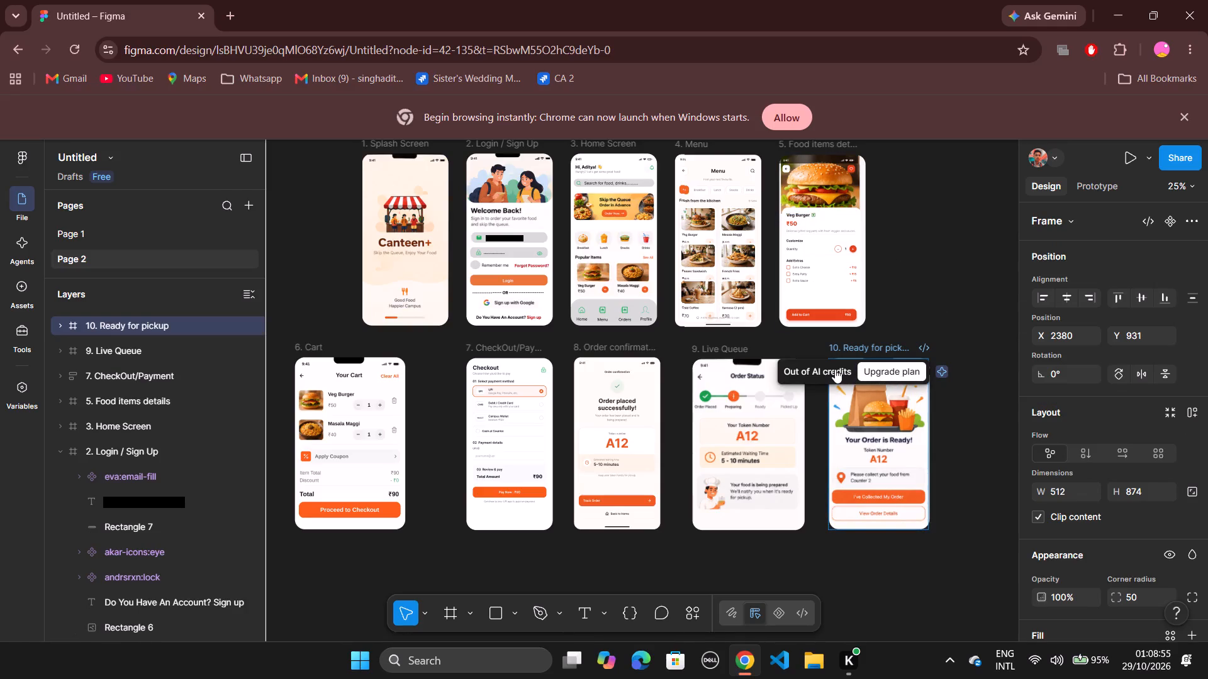
click(835, 369)
click(891, 370)
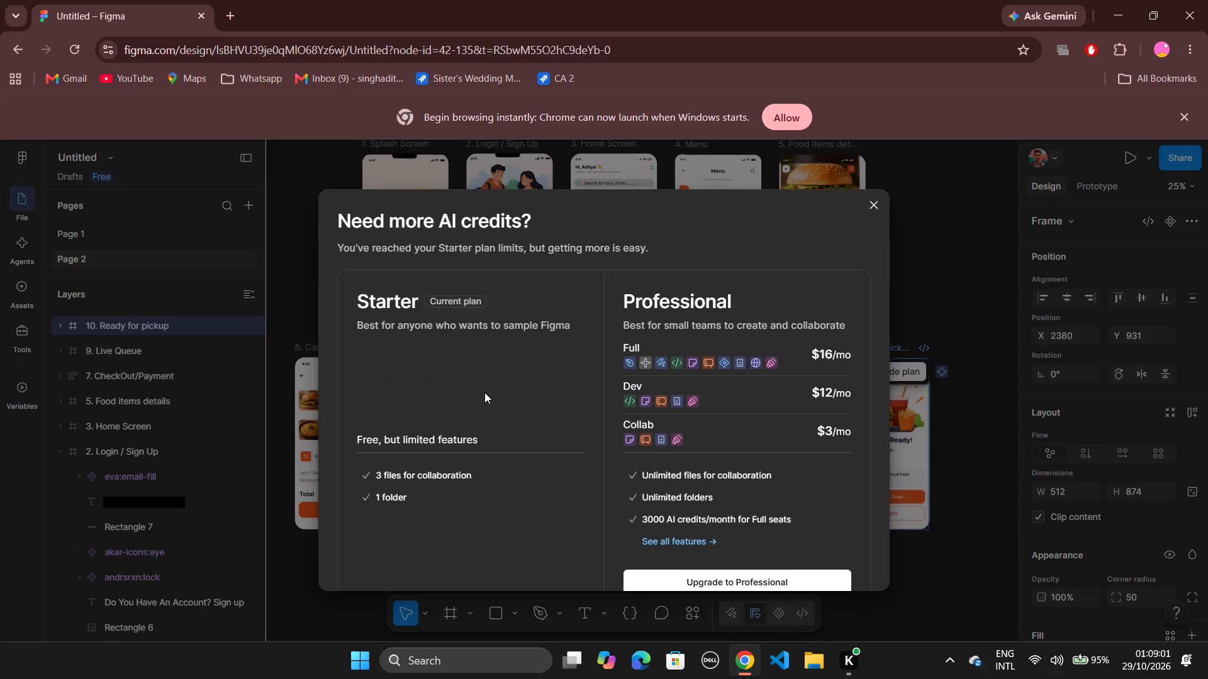
scroll(484, 392, down, 2)
scroll(710, 447, down, 3)
scroll(710, 447, up, 2)
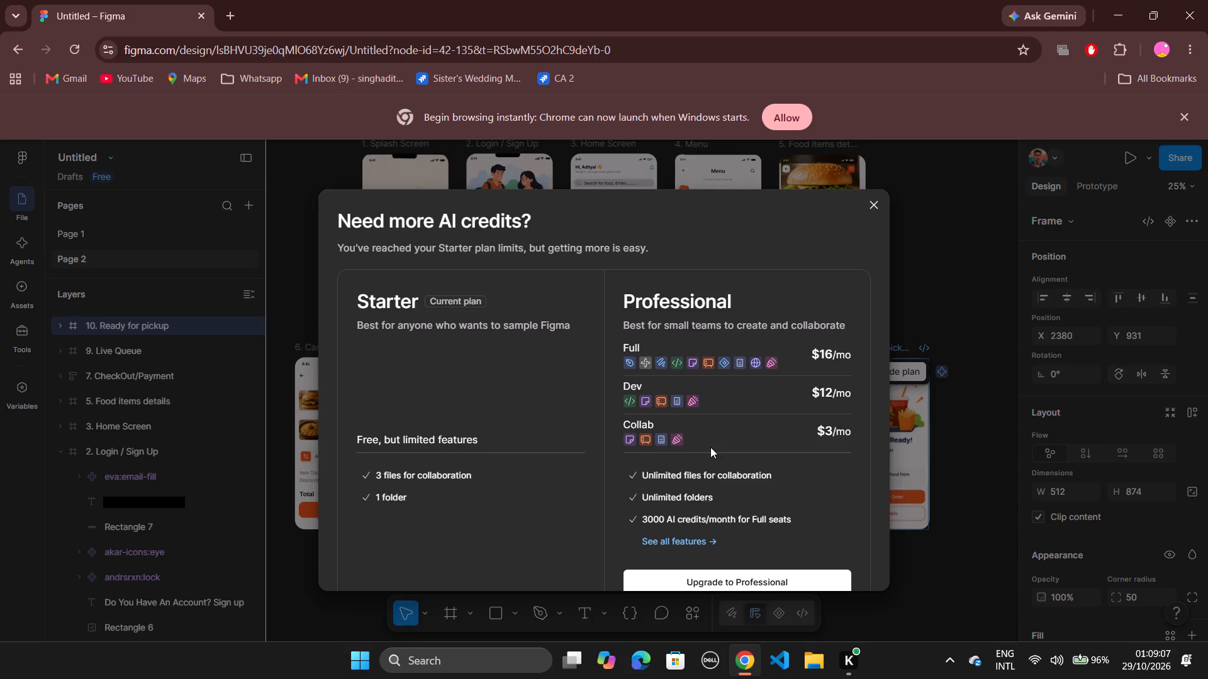
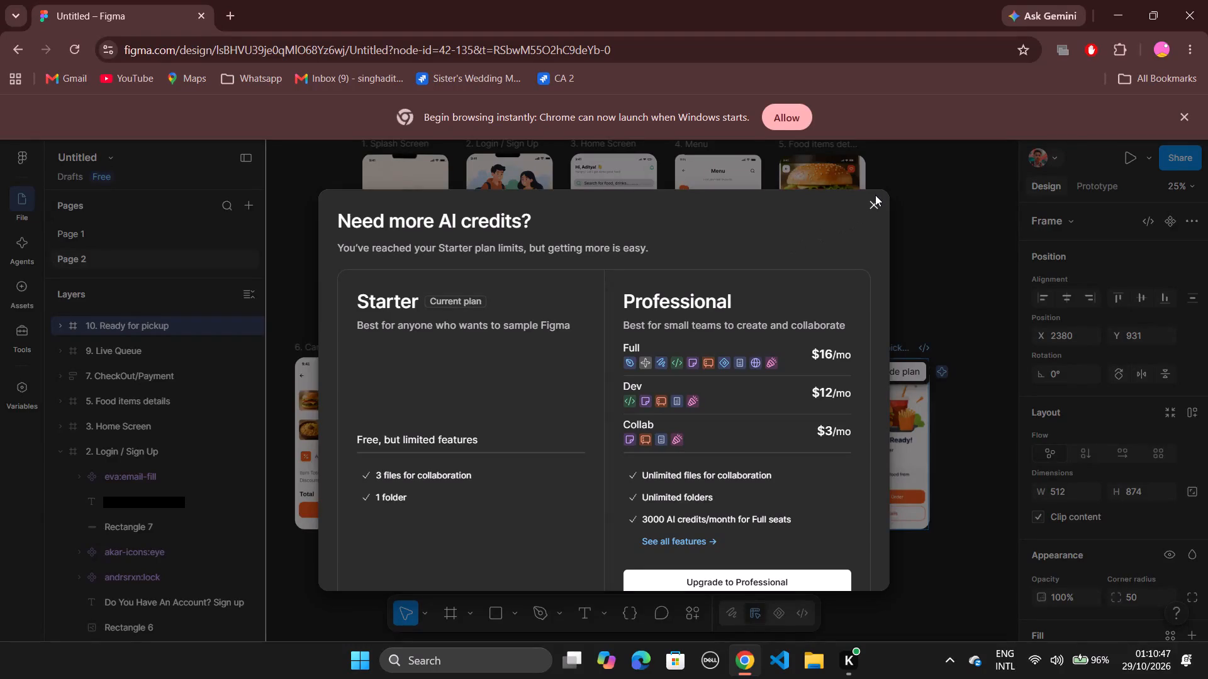
Dismiss the AI credit upgrade offer to return to the app screens on Page 2.
click(875, 197)
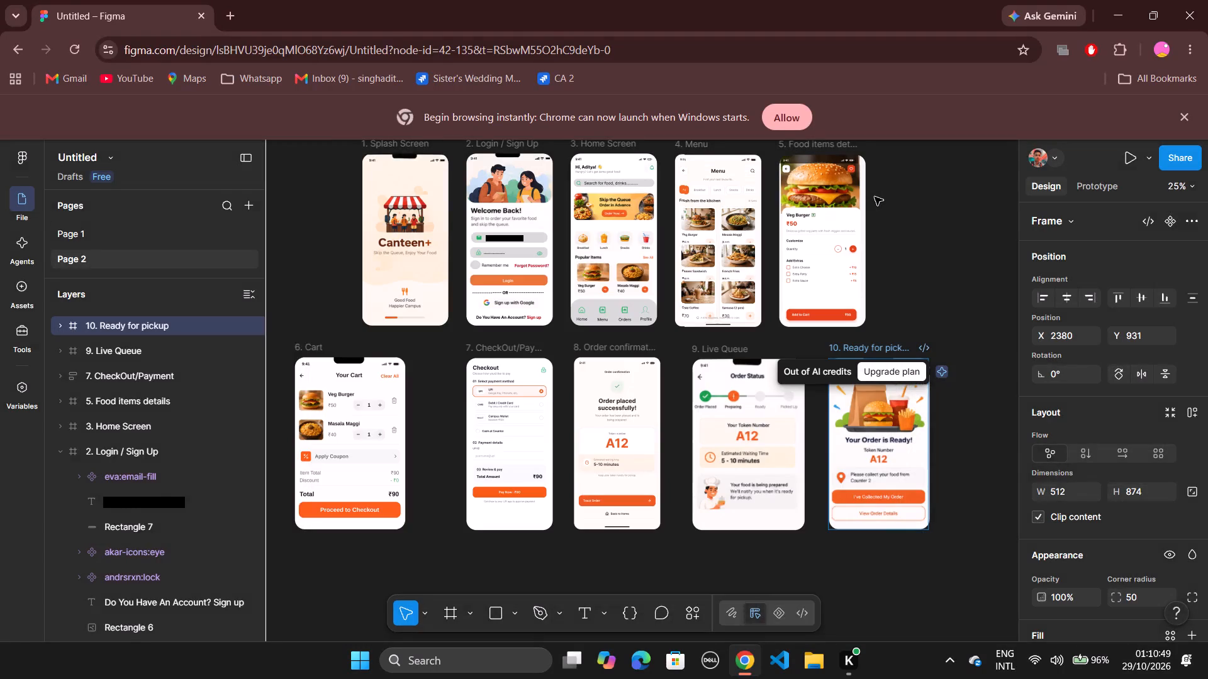
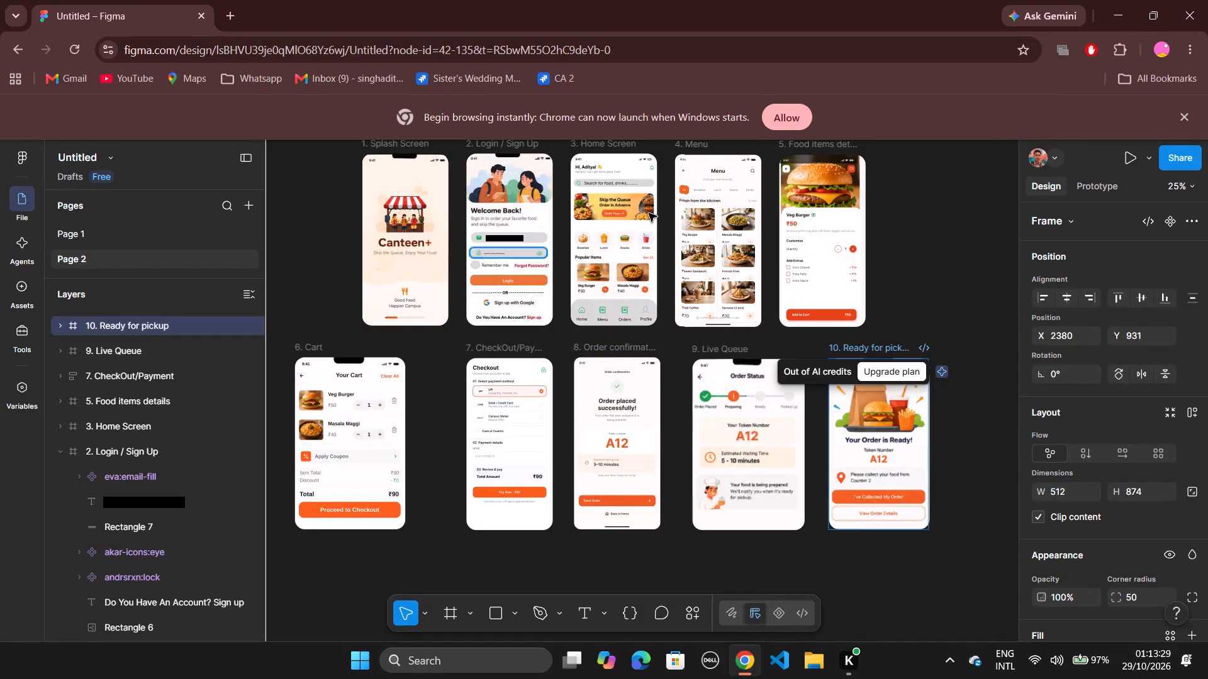
Widen the content-card in the 5. Food items details screen to 426, and extend its left side to the frame edge.
click(830, 159)
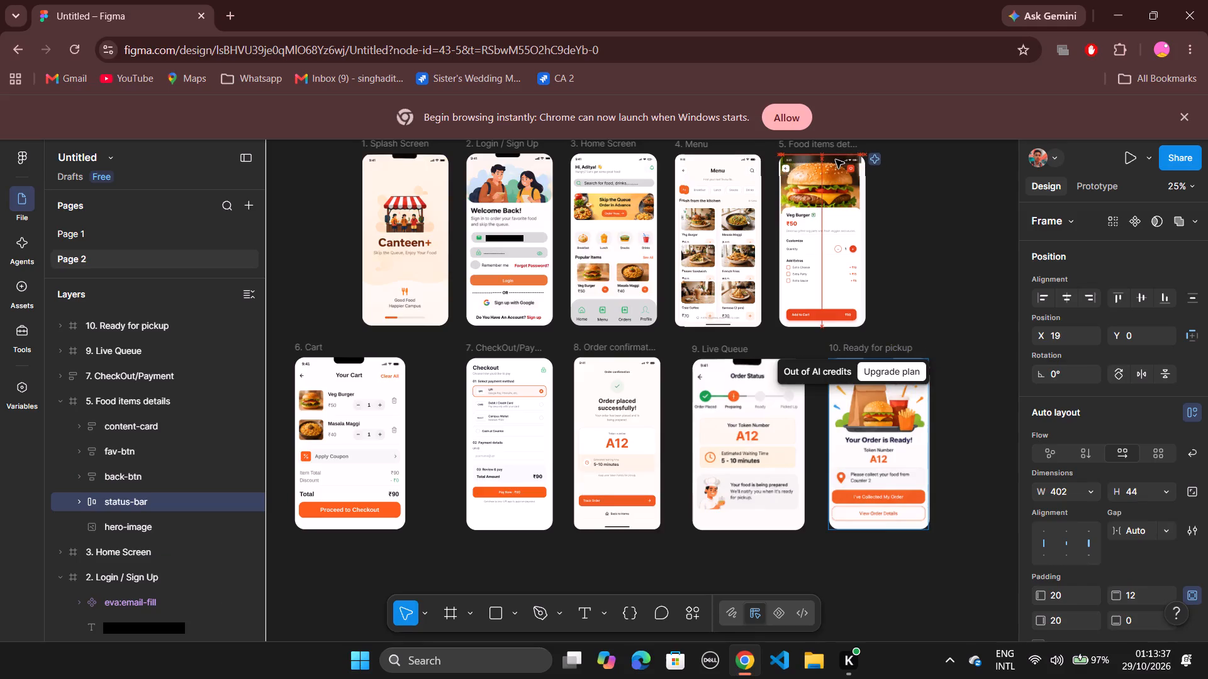
click(912, 219)
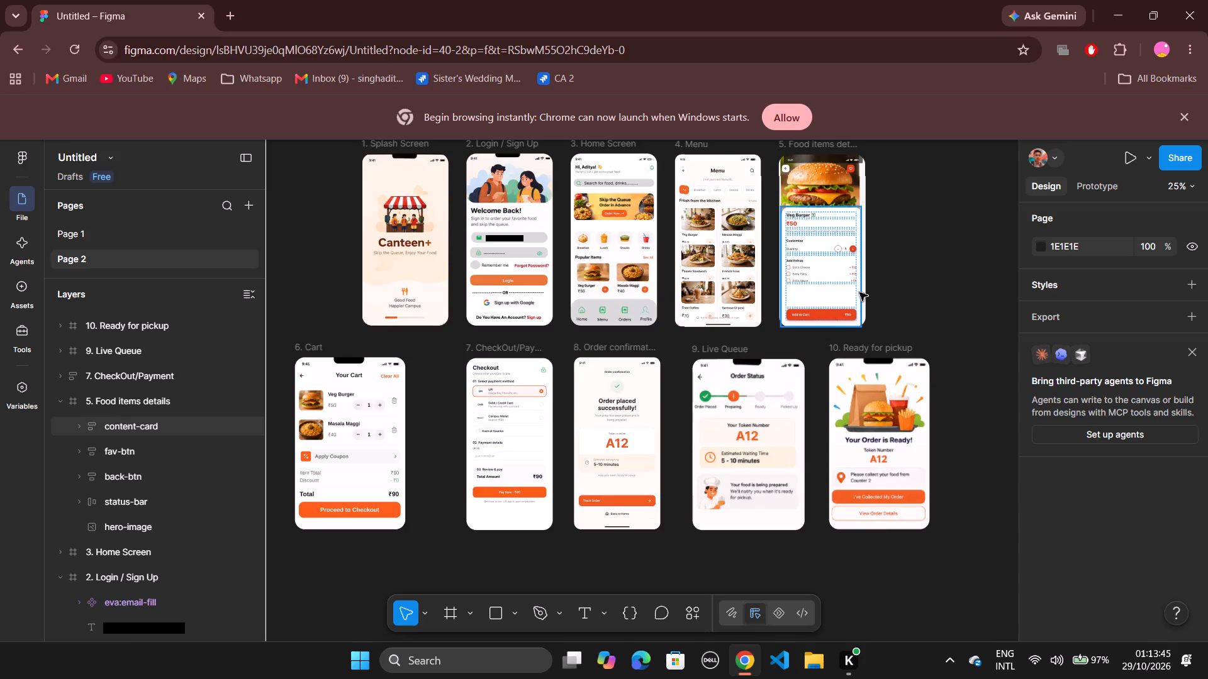
click(857, 272)
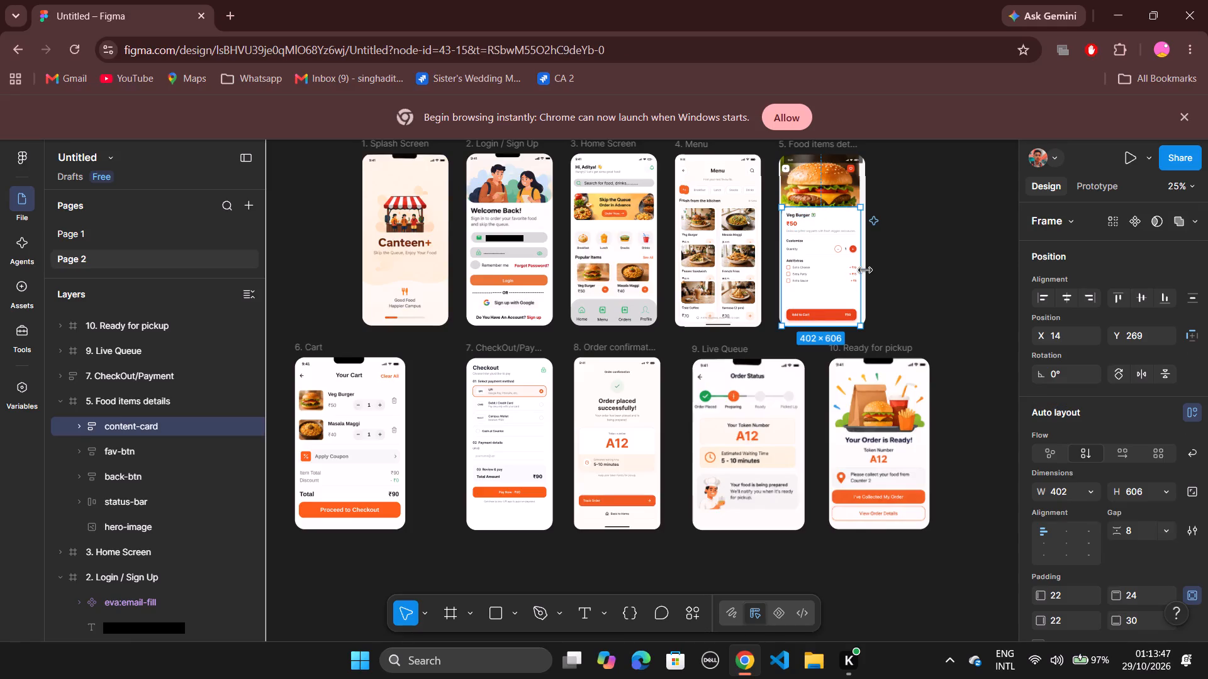
click(863, 270)
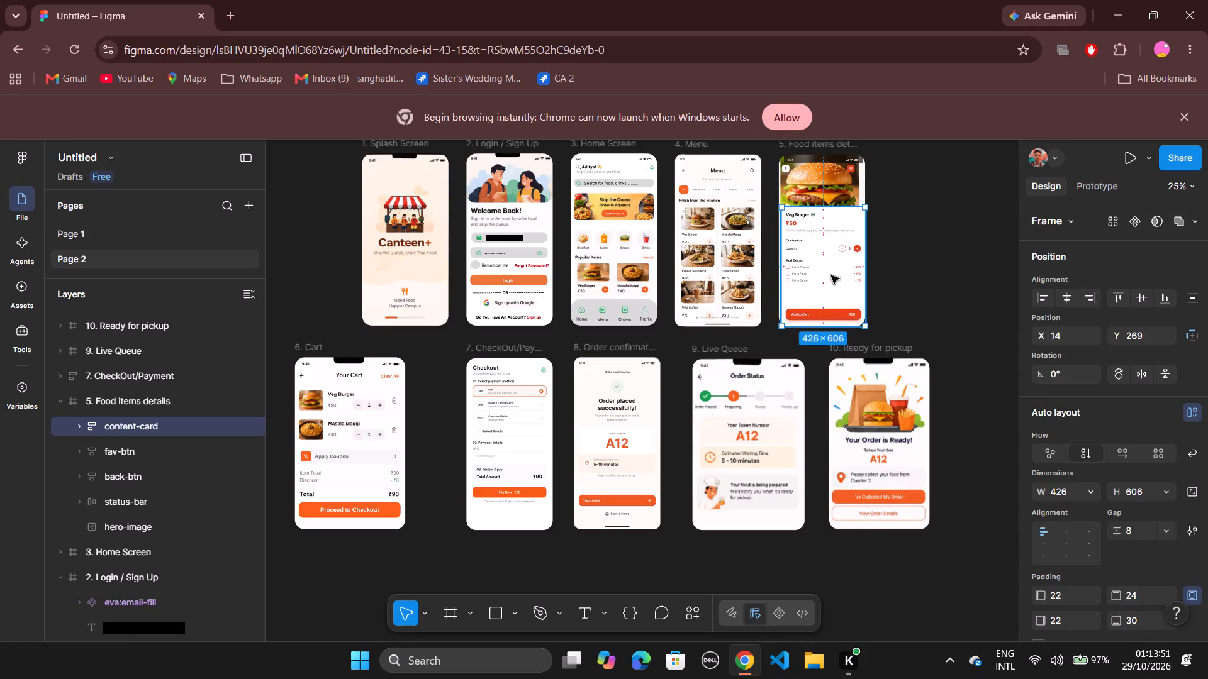
drag(782, 272, 781, 272)
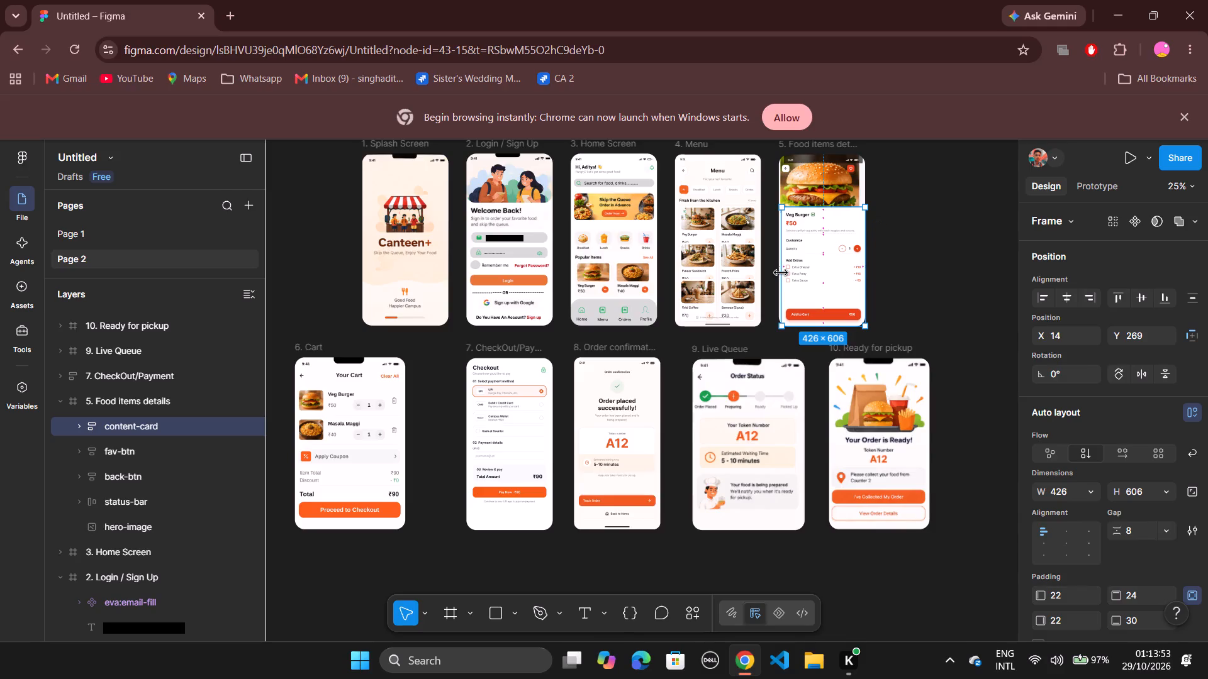
drag(781, 272, 776, 273)
click(980, 271)
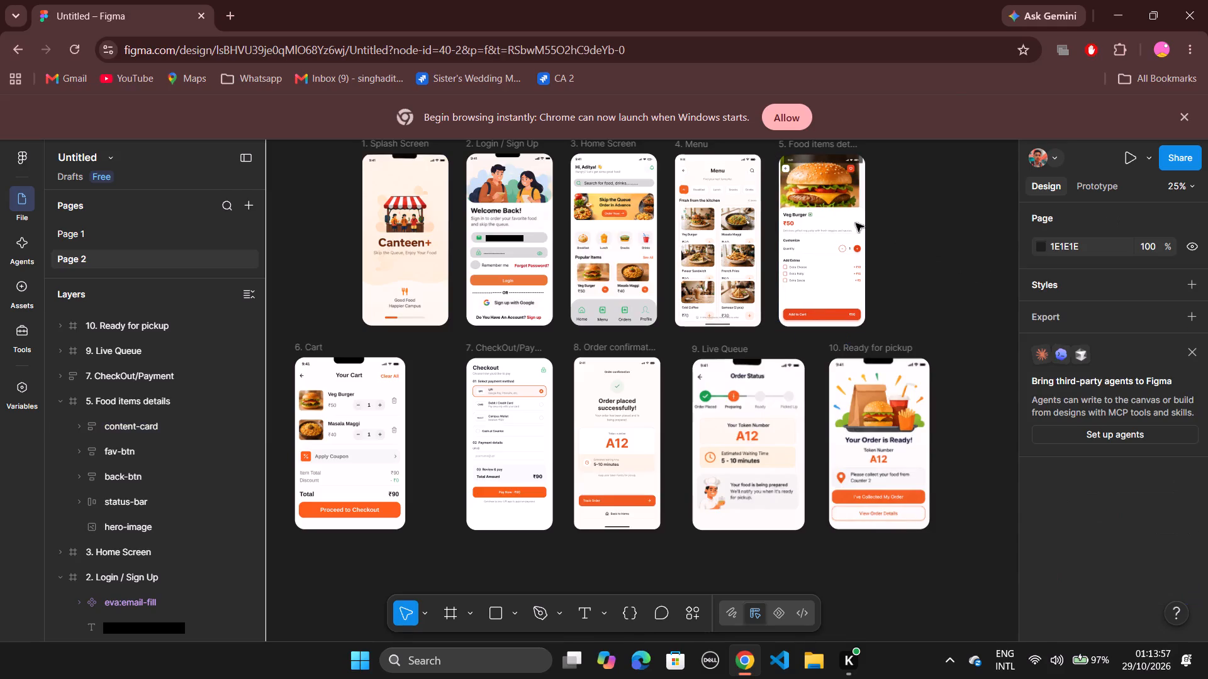
Stretch the burger hero-image in the 5. Food items details screen to 440 × 300 at X 0, filling the frame's width.
click(829, 192)
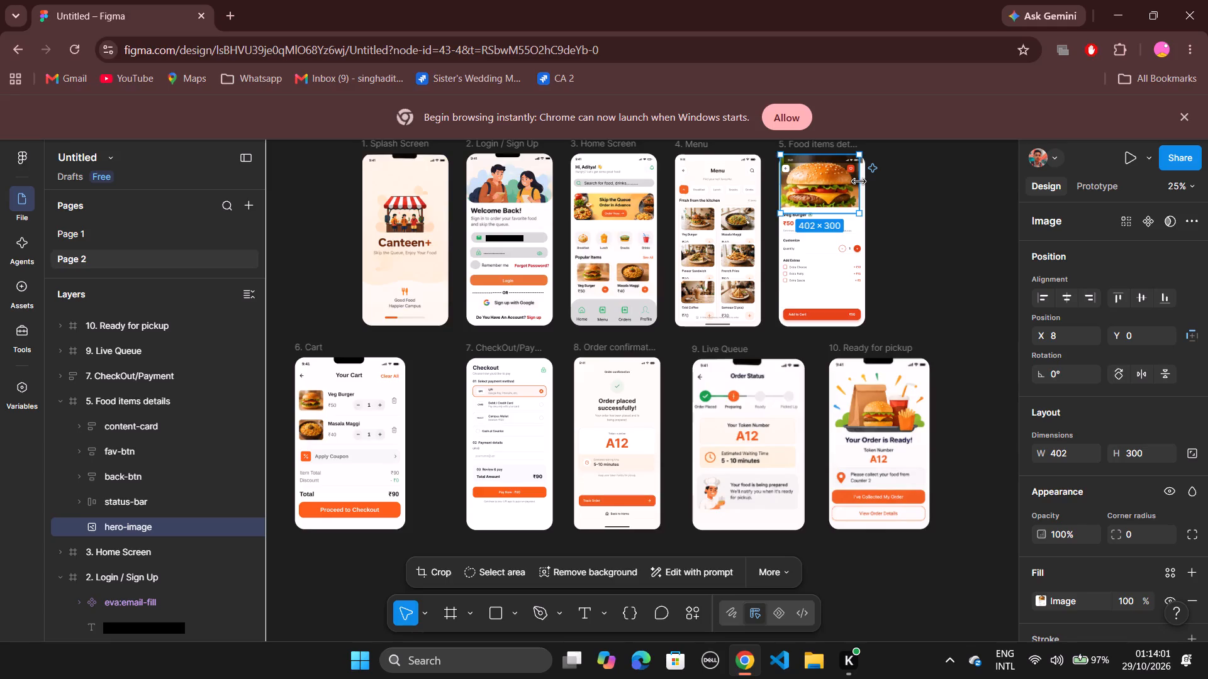
drag(858, 182, 866, 181)
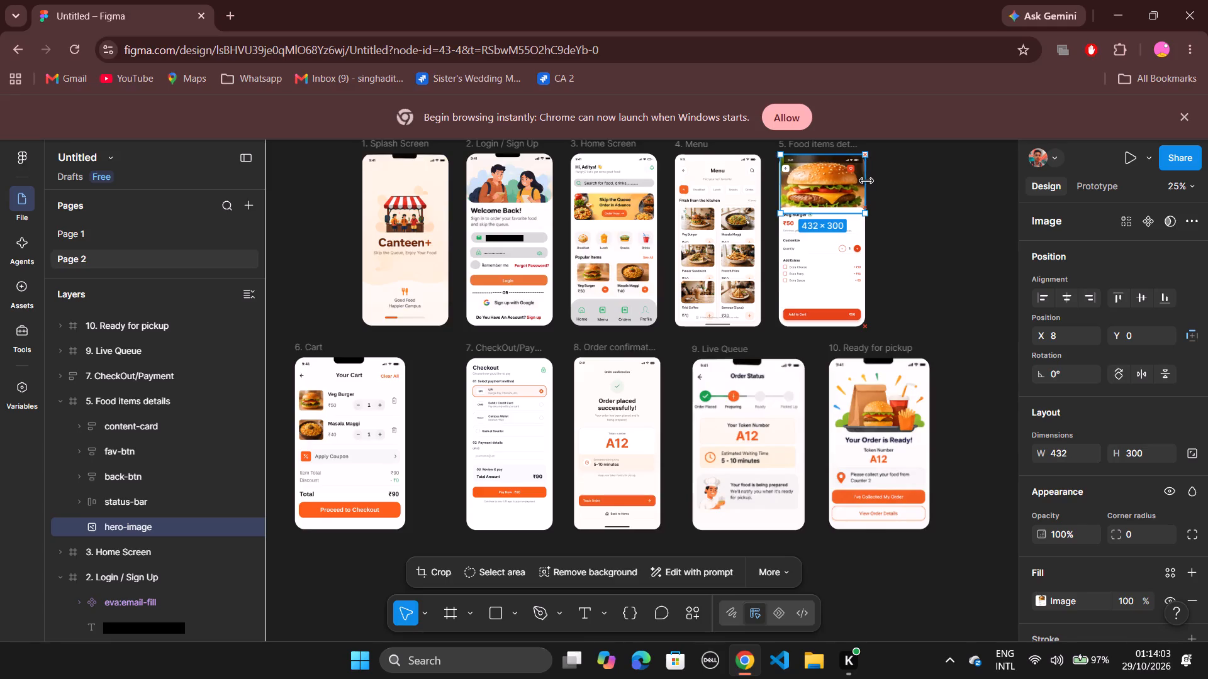
drag(866, 181, 866, 181)
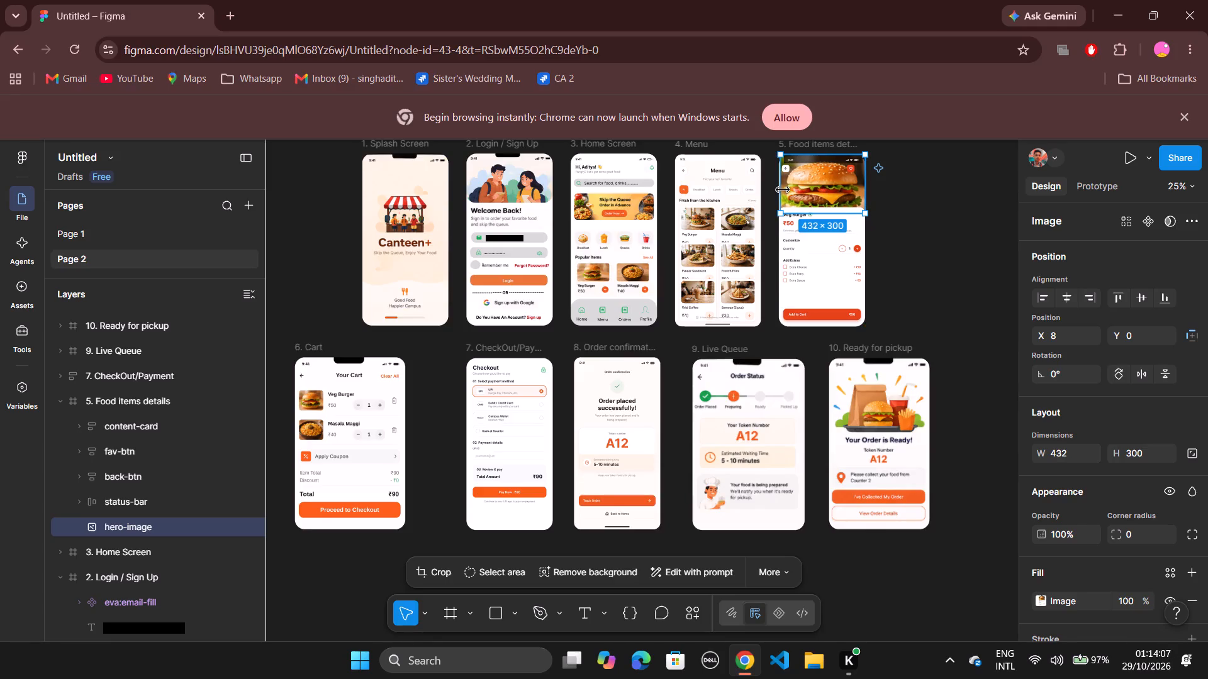
click(781, 189)
click(906, 186)
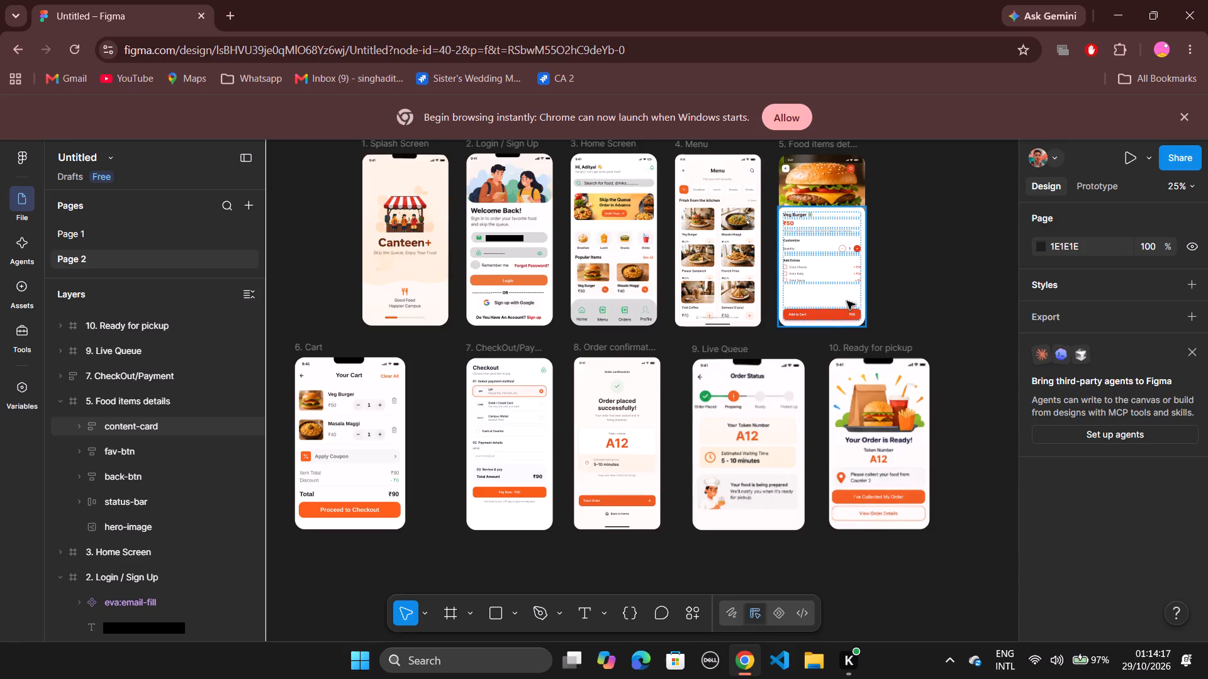
click(937, 252)
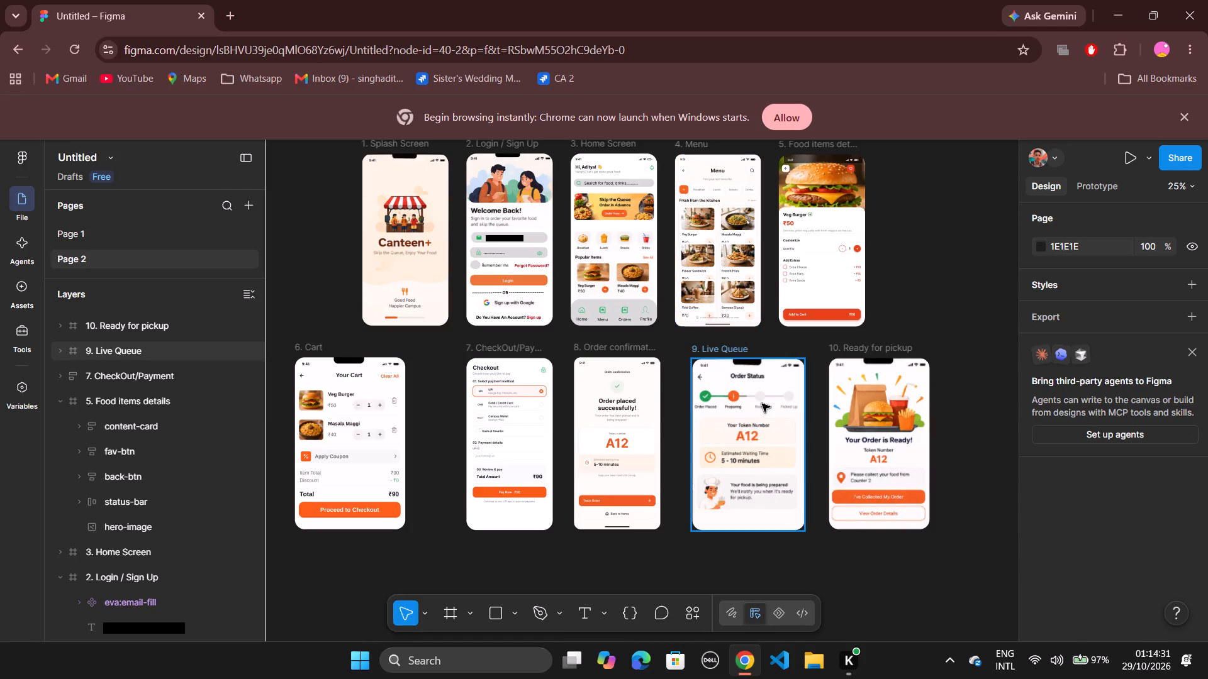
Crop the right side of the 9. Live Queue screen's image to 479 × 874.
double_click(785, 443)
triple_click(785, 443)
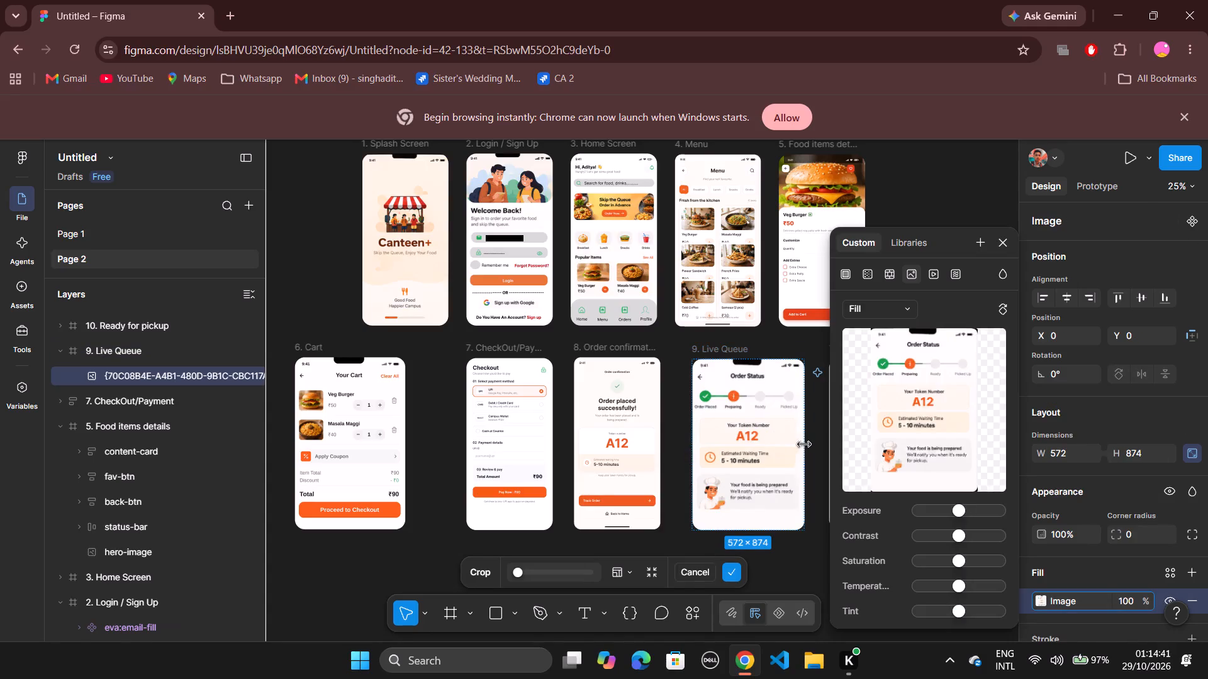
drag(805, 443, 789, 448)
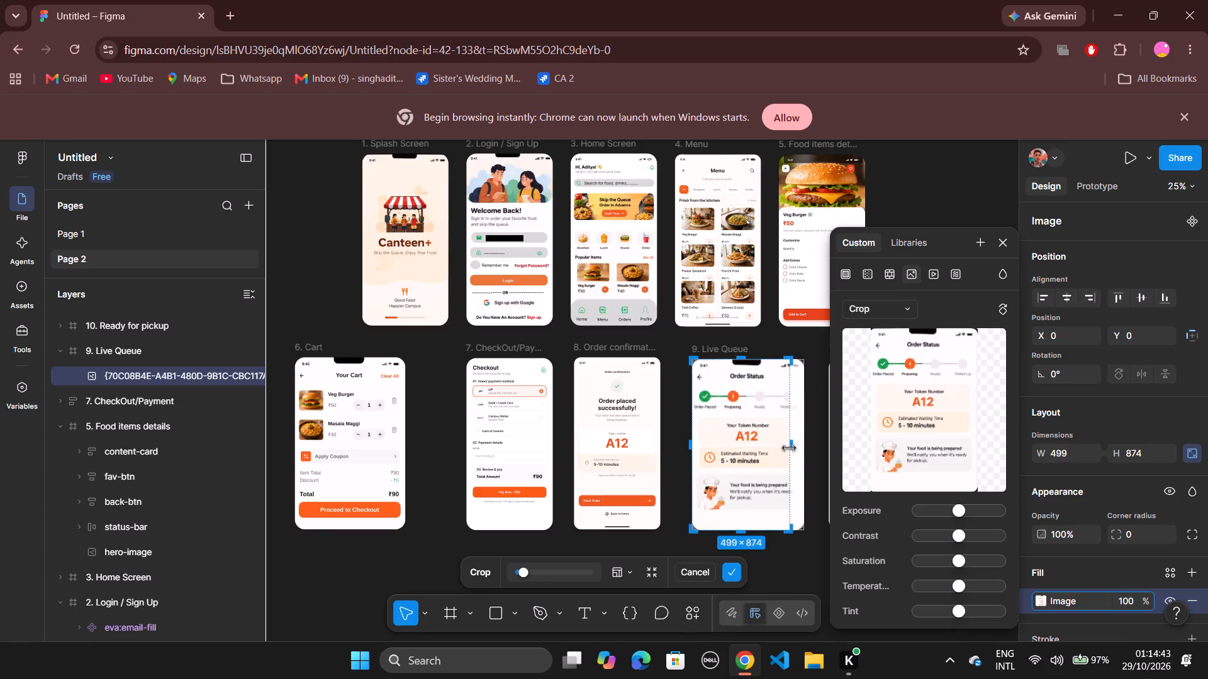
drag(789, 448, 789, 447)
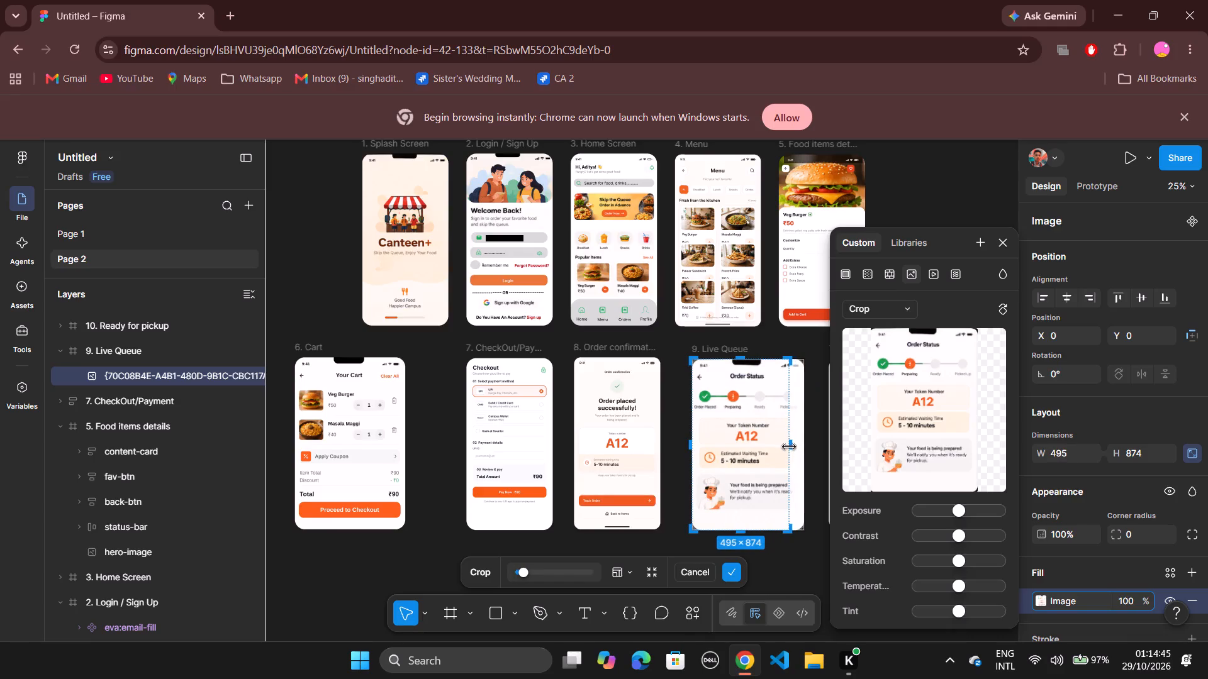
drag(789, 447, 785, 450)
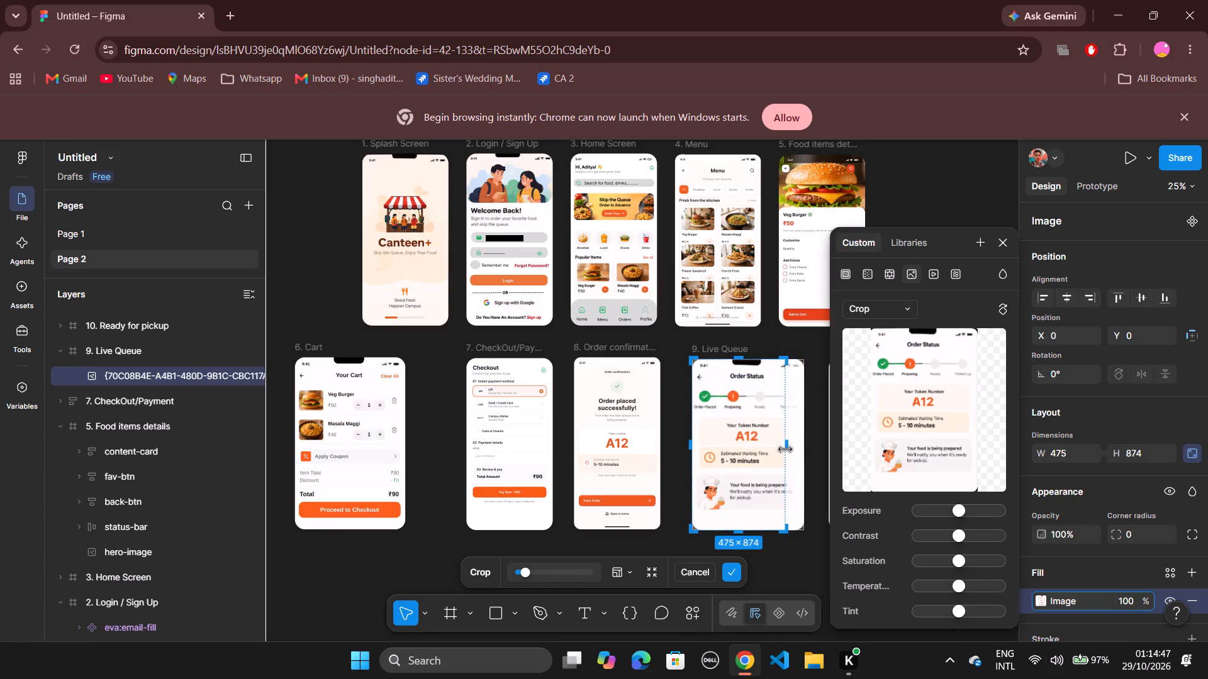
drag(785, 450, 786, 450)
click(673, 458)
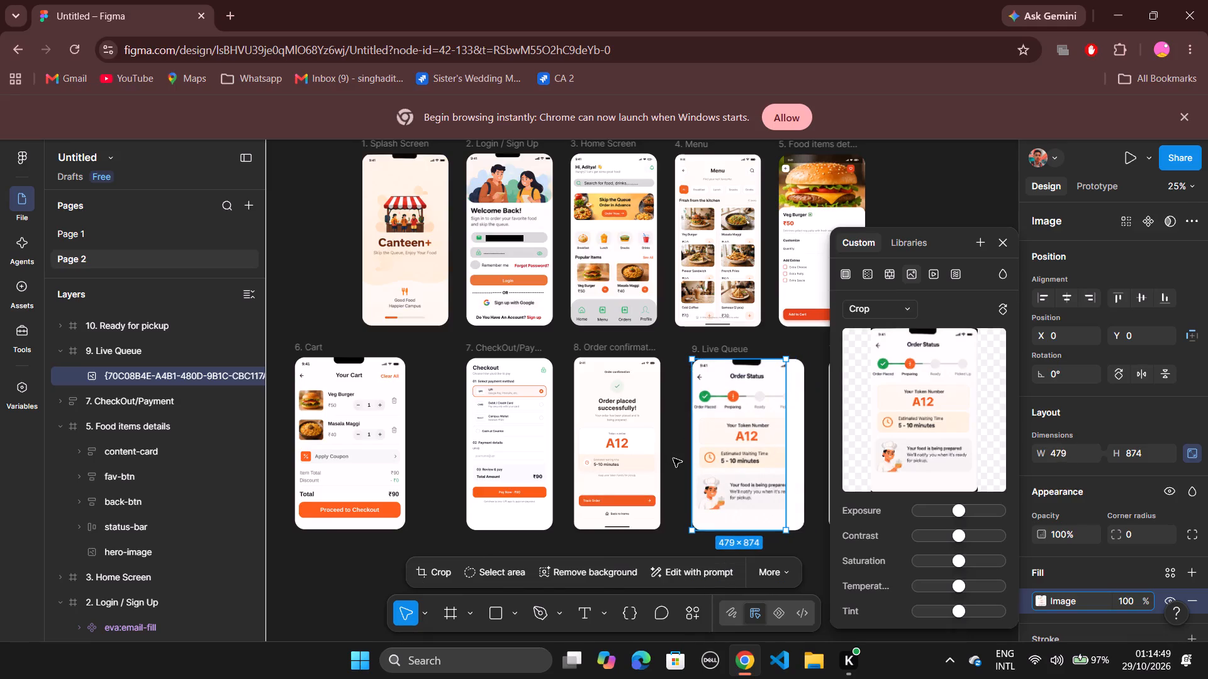
click(713, 279)
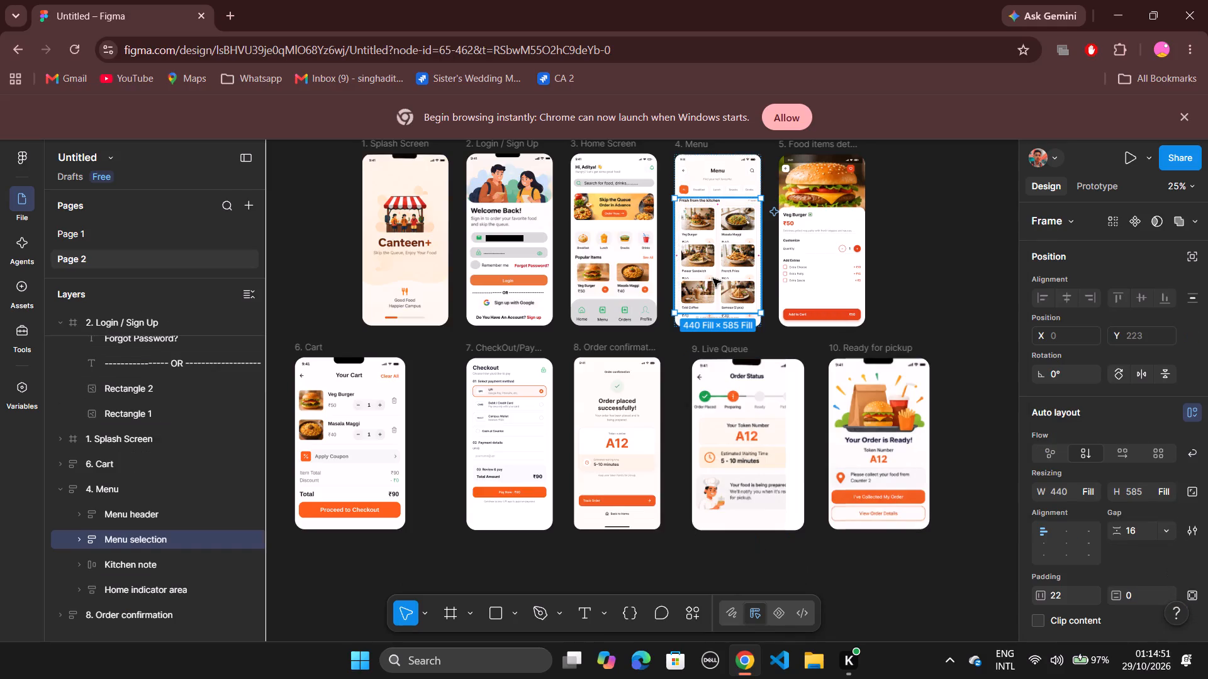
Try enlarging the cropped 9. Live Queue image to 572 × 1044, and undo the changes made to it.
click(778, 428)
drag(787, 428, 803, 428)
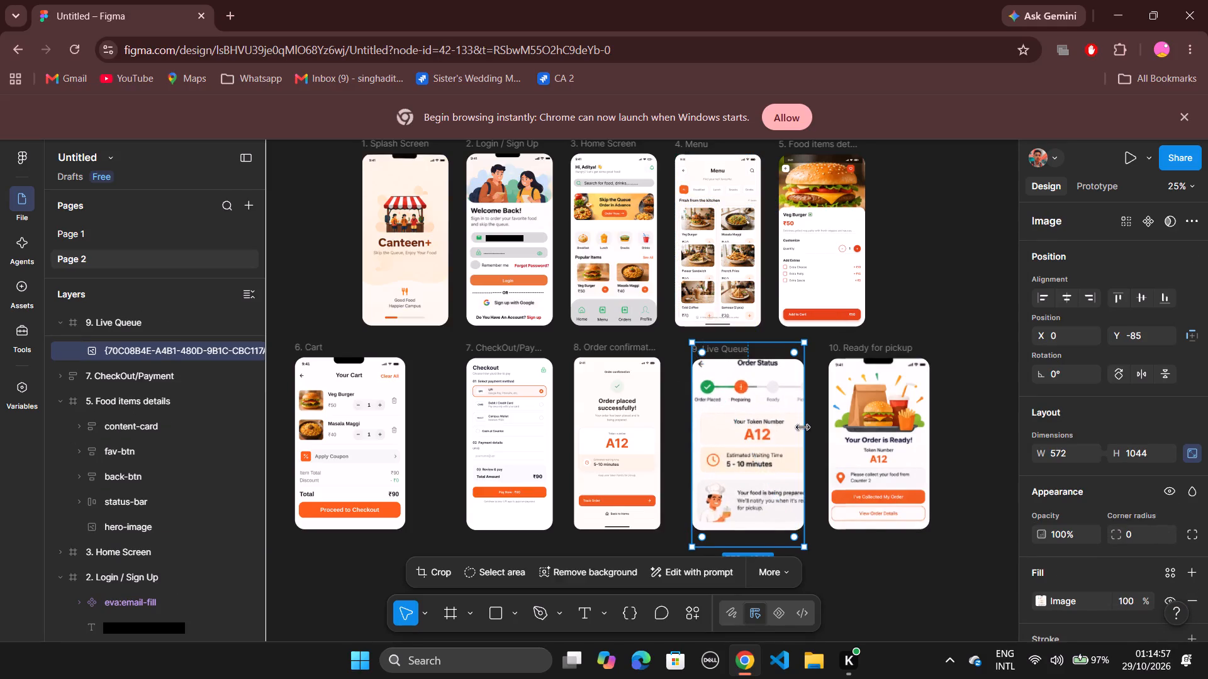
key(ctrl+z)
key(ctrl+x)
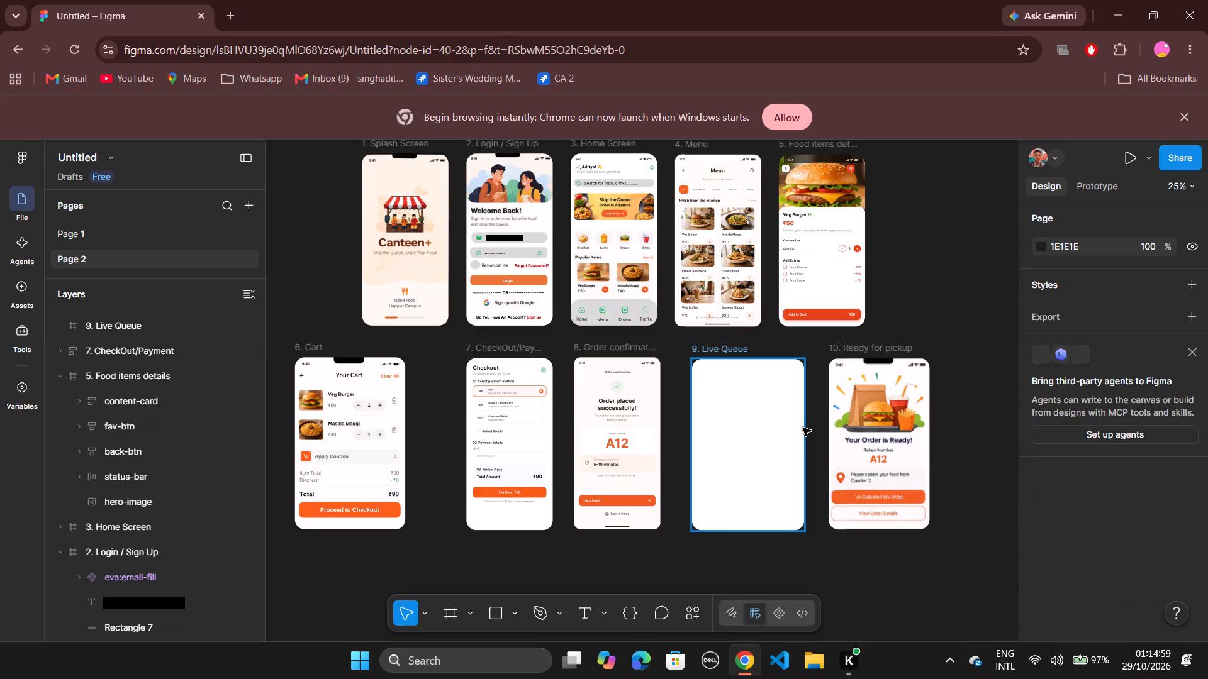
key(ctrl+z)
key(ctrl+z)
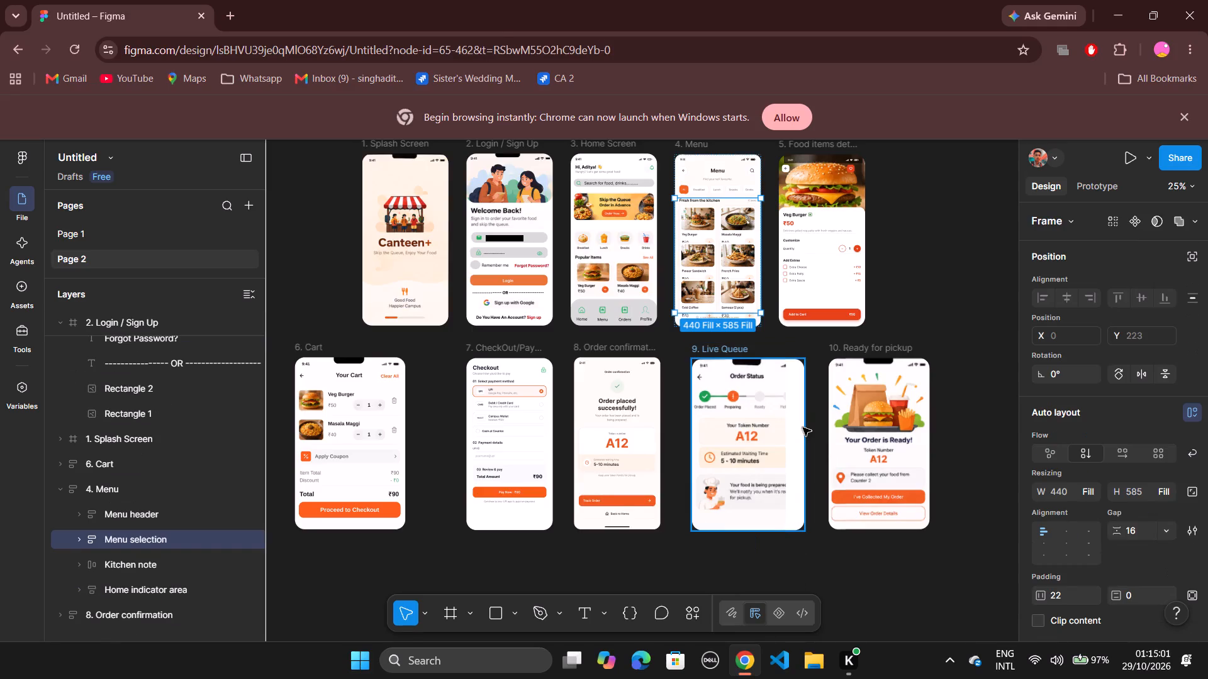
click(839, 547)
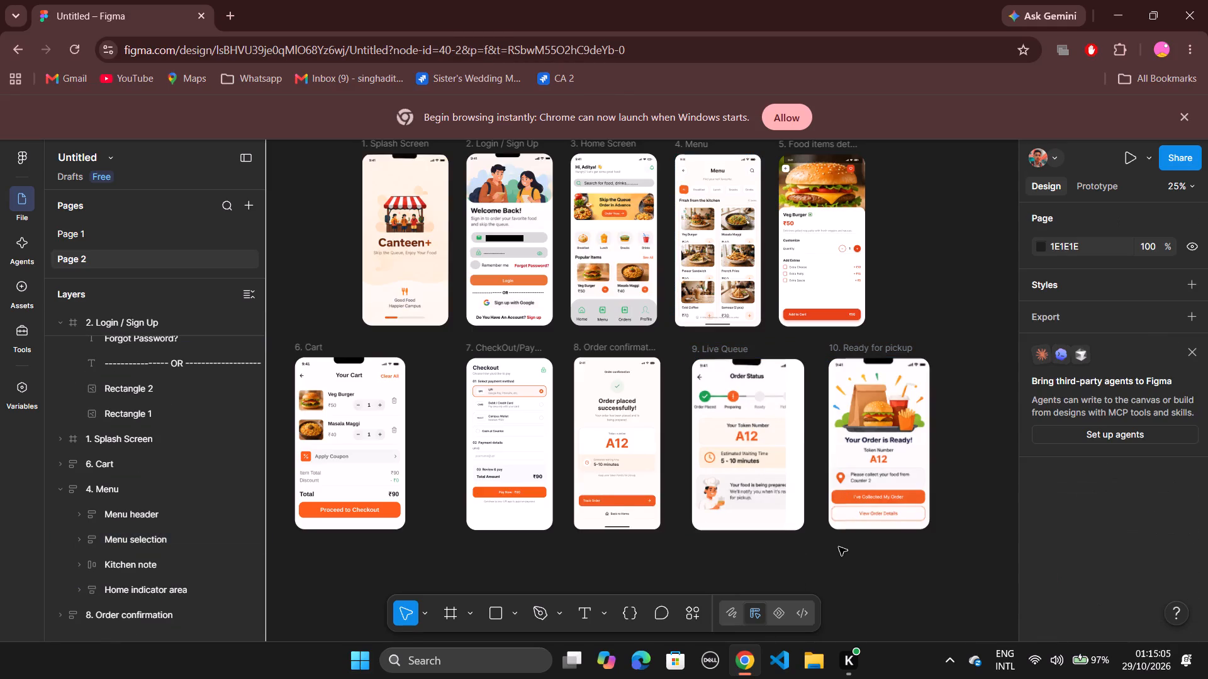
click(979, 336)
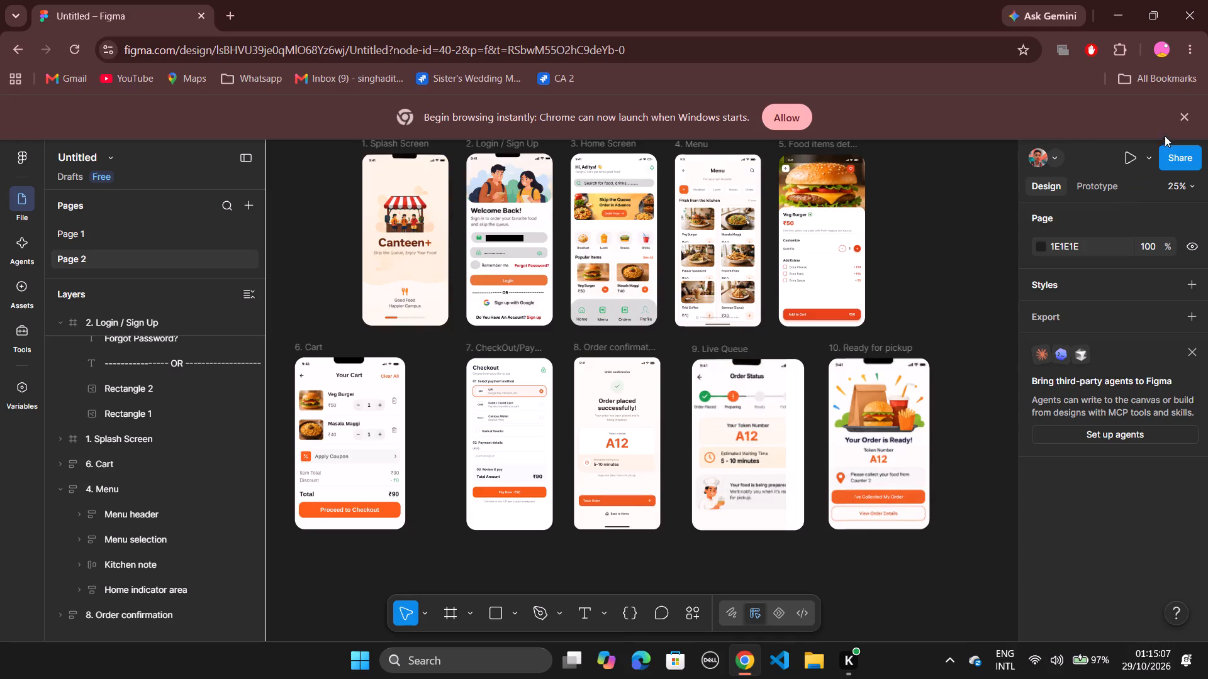
Dismiss the browser's launch-at-startup suggestion.
click(1189, 113)
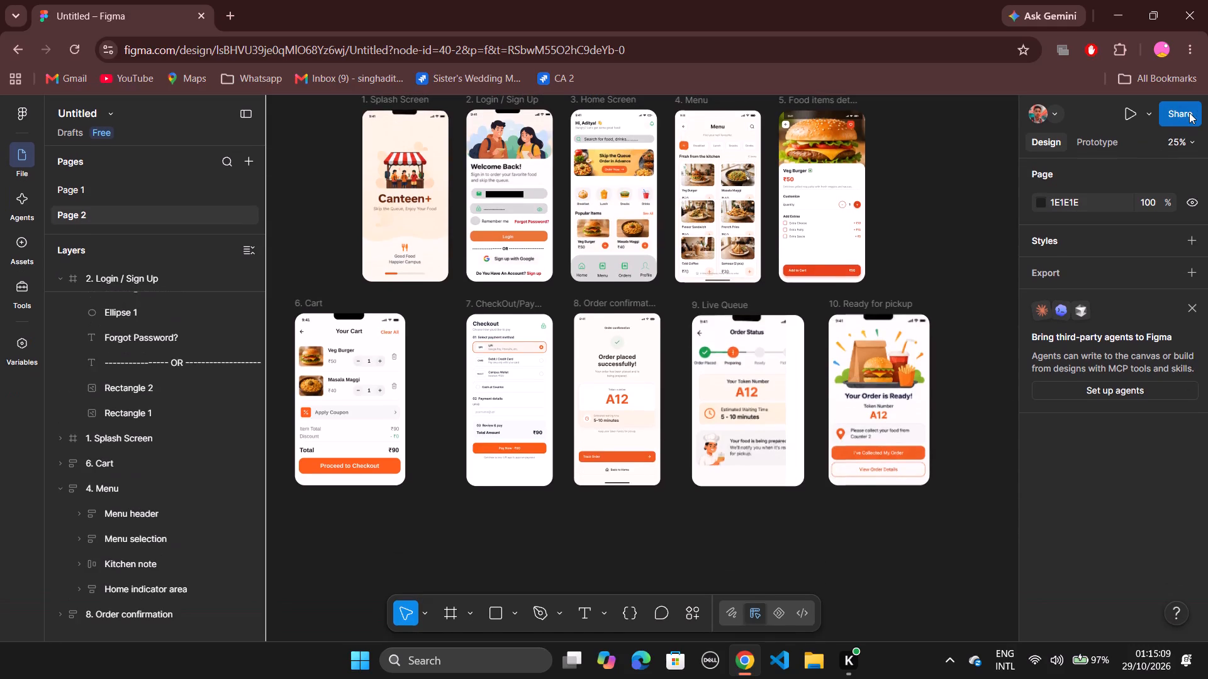